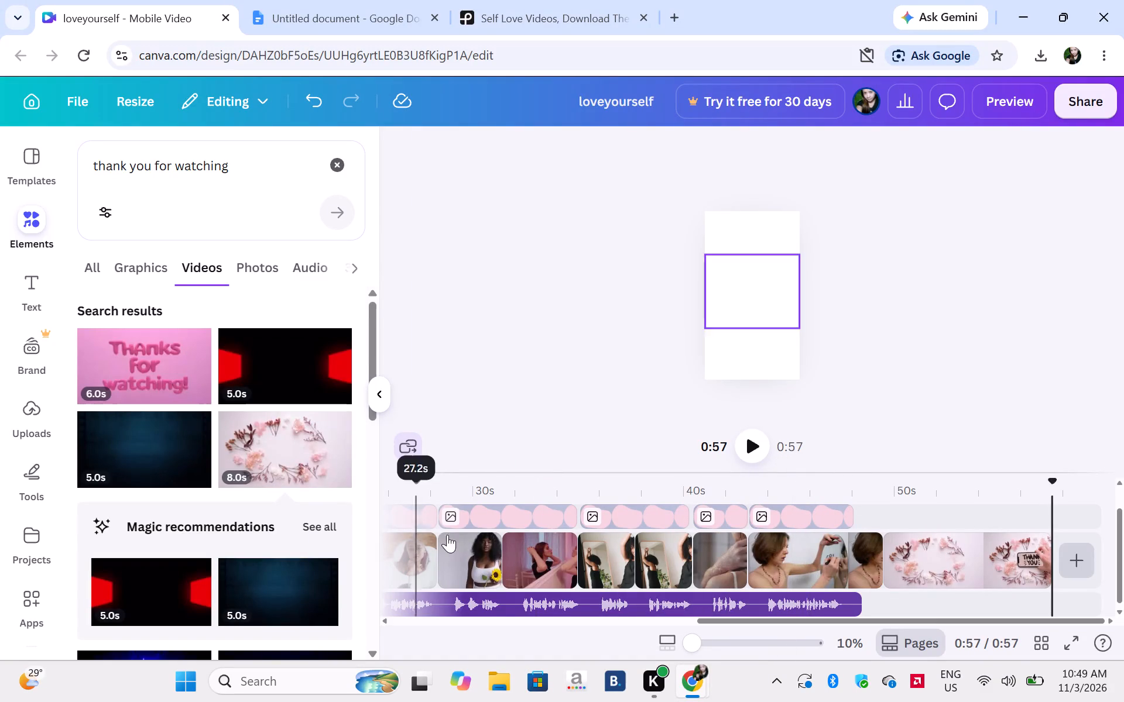
Select the 3.5 s clip of the woman in pink light and open the playback preview of the loveyourself video.
{"action": "left_click", "coordinate": [530, 562]}
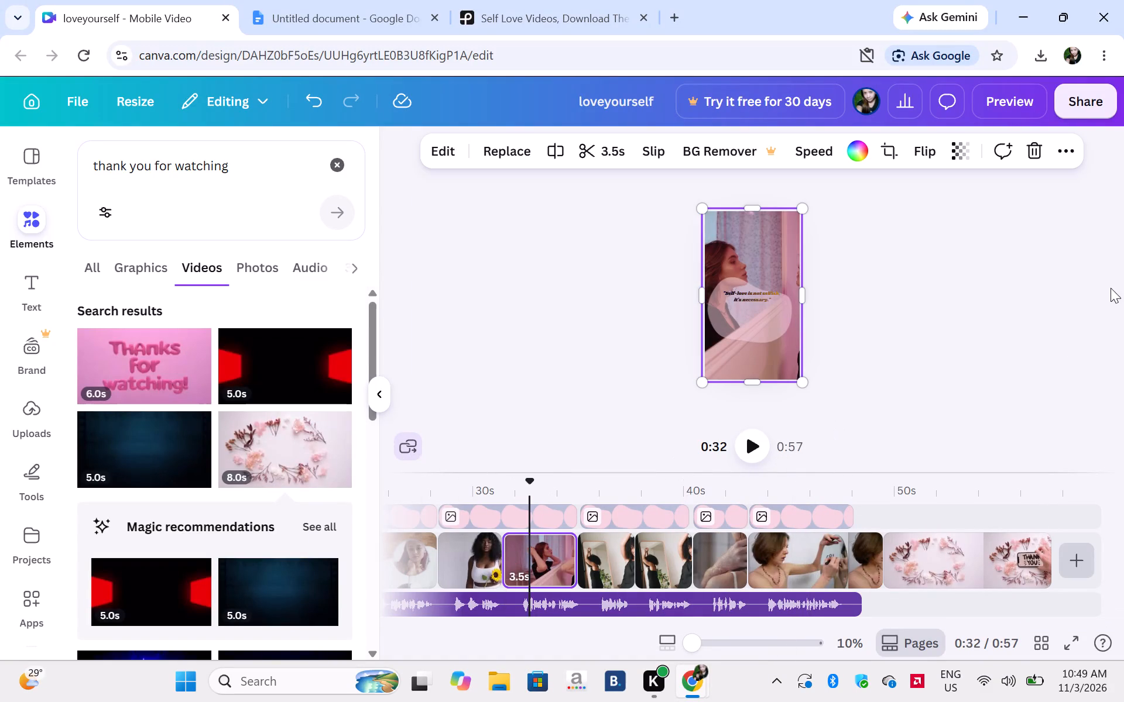
{"action": "left_click", "coordinate": [1006, 105]}
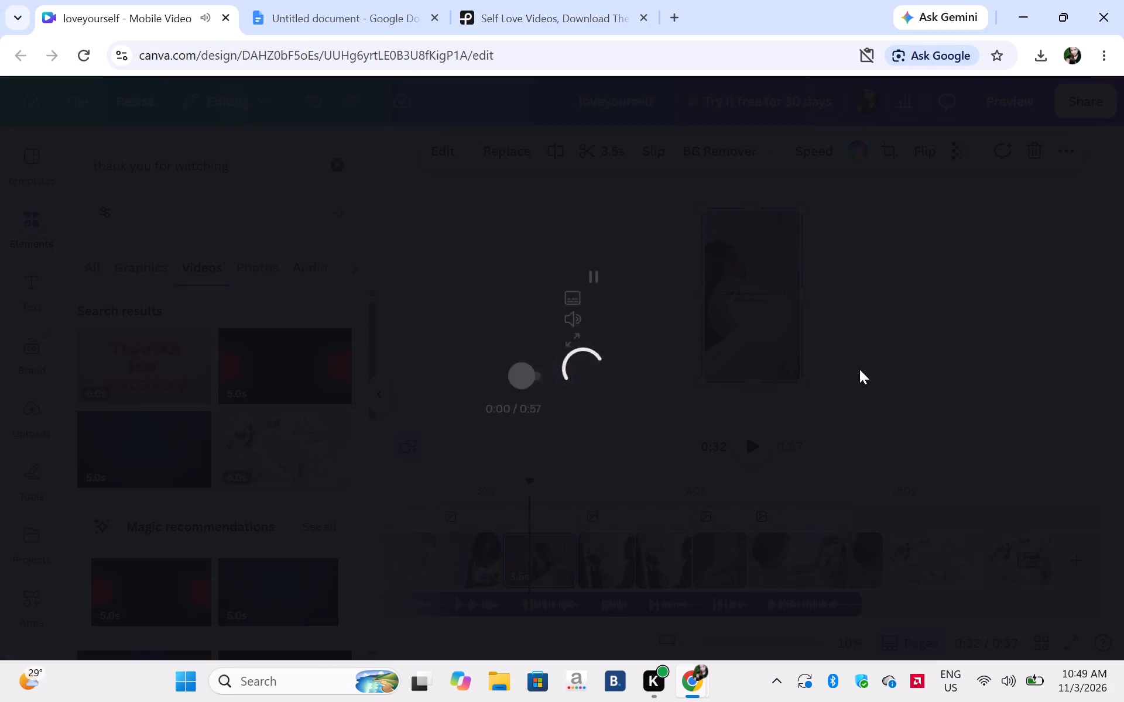
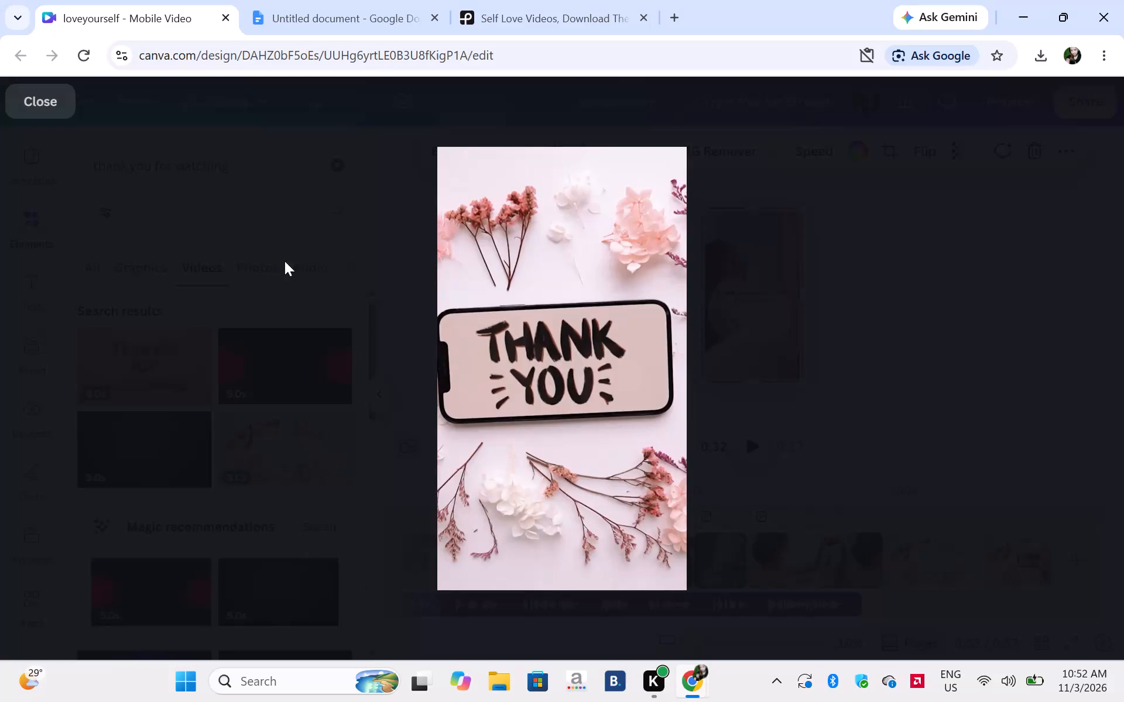
Close the playback preview and check the 3.0 s sunflower clip and the 3.8 s clip just before it in the timeline.
{"action": "left_click", "coordinate": [63, 101]}
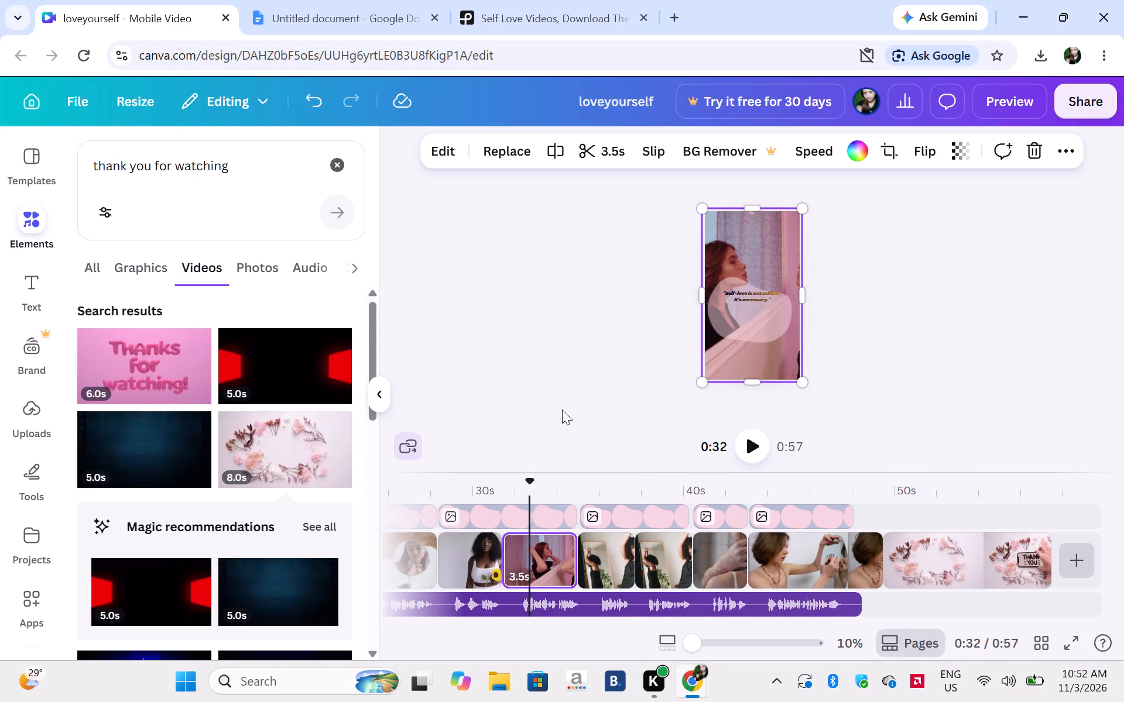
{"action": "left_click", "coordinate": [446, 556]}
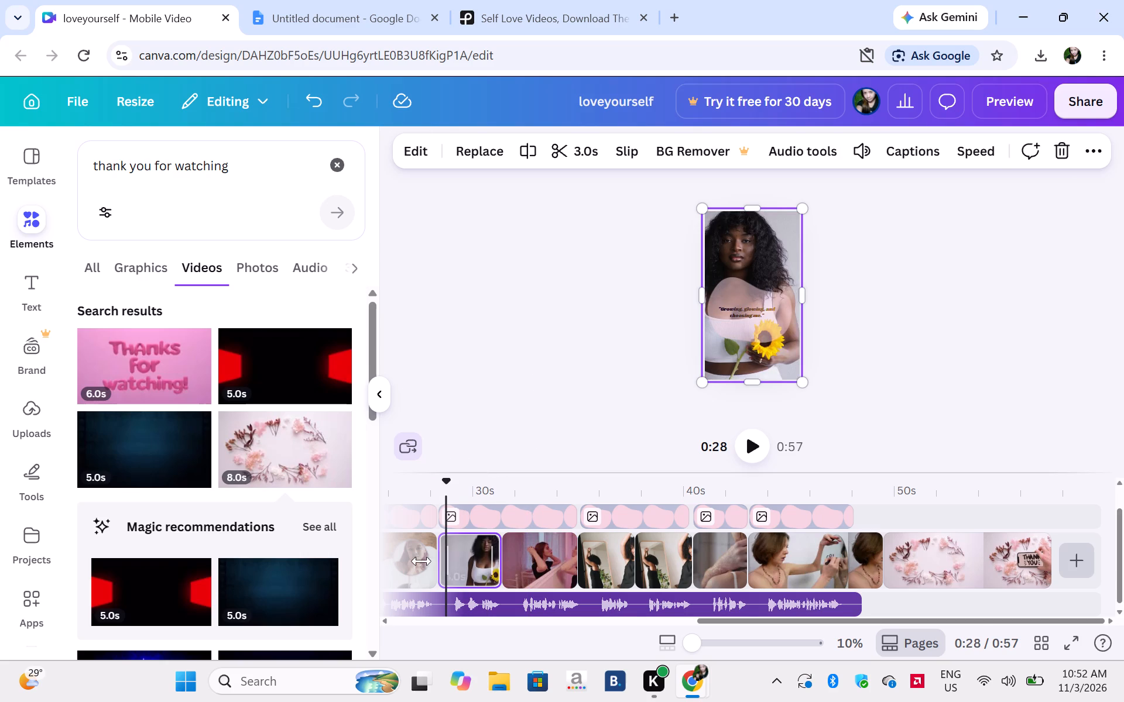
{"action": "left_click", "coordinate": [410, 561]}
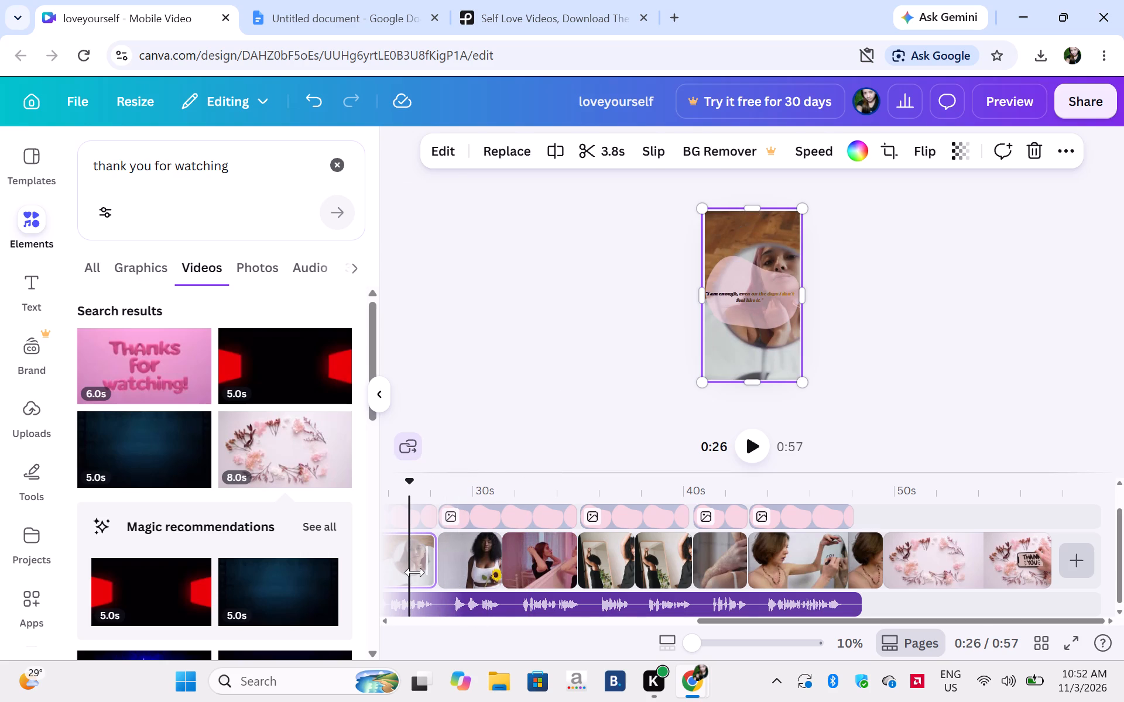
{"action": "left_click", "coordinate": [415, 572]}
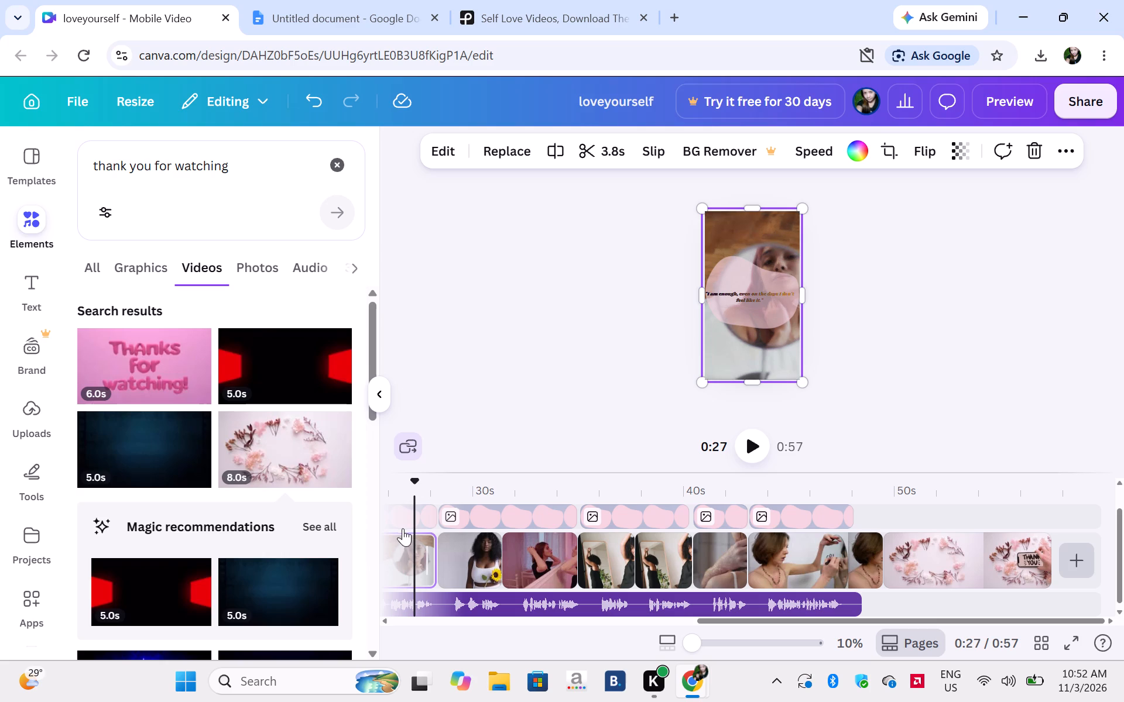
Review the video backwards from the pink shape over the "I am enough" clip to about 0:23, then return to 0:25.
{"action": "left_click", "coordinate": [402, 513]}
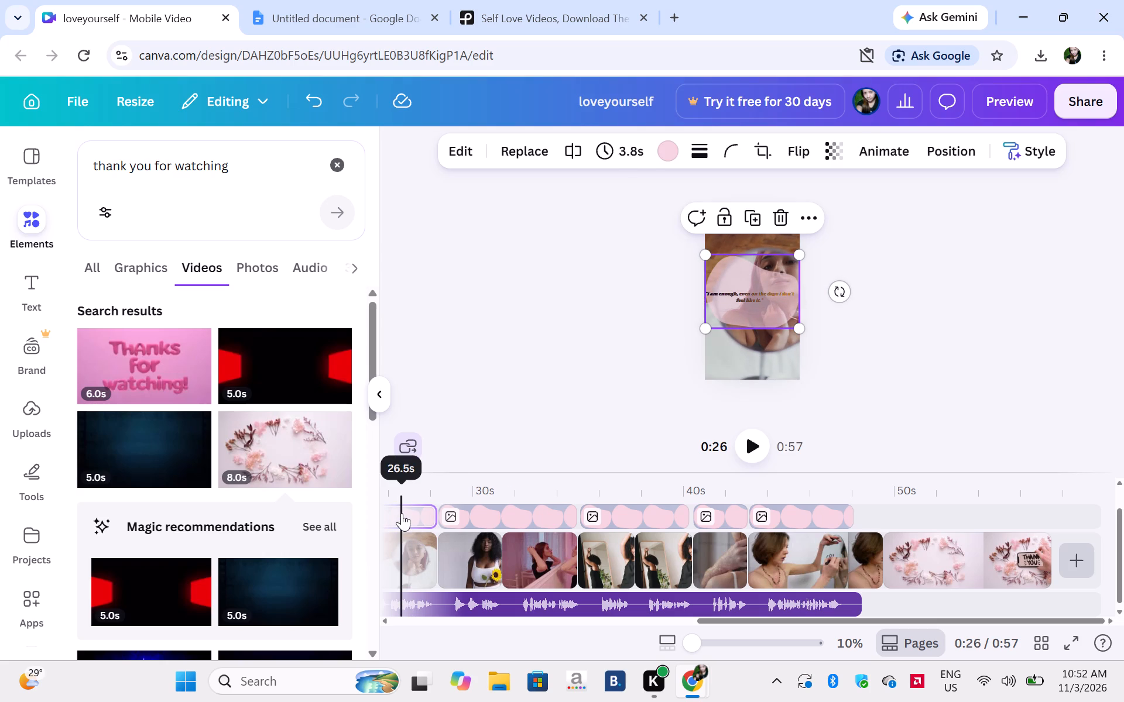
{"action": "key", "text": "Left"}
{"action": "key", "text": "Left"}
{"action": "key", "text": "Left"}
{"action": "key", "text": "Left"}
{"action": "key", "text": "Left"}
{"action": "key", "text": "Left"}
{"action": "key", "text": "Left"}
{"action": "key", "text": "Left"}
{"action": "key", "text": "Left"}
{"action": "key", "text": "Left"}
{"action": "key", "text": "Left"}
{"action": "key", "text": "Left"}
{"action": "key", "text": "Left"}
{"action": "key", "text": "Left"}
{"action": "key", "text": "Left"}
{"action": "key", "text": "Left"}
{"action": "key", "text": "Left"}
{"action": "key", "text": "Left"}
{"action": "key", "text": "Left"}
{"action": "key", "text": "Left"}
{"action": "key", "text": "Left"}
{"action": "key", "text": "Left"}
{"action": "key", "text": "Left"}
{"action": "key", "text": "Left"}
{"action": "key", "text": "Left"}
{"action": "key", "text": "Left"}
{"action": "key", "text": "Left"}
{"action": "key", "text": "Left"}
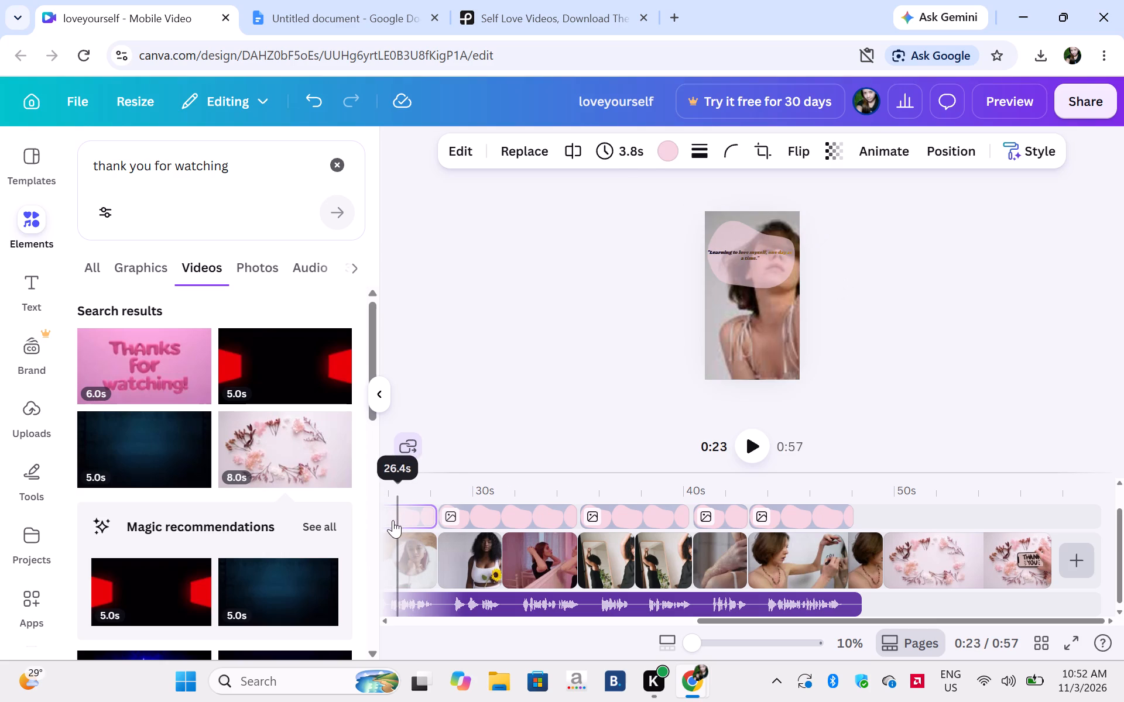
{"action": "left_click", "coordinate": [383, 523]}
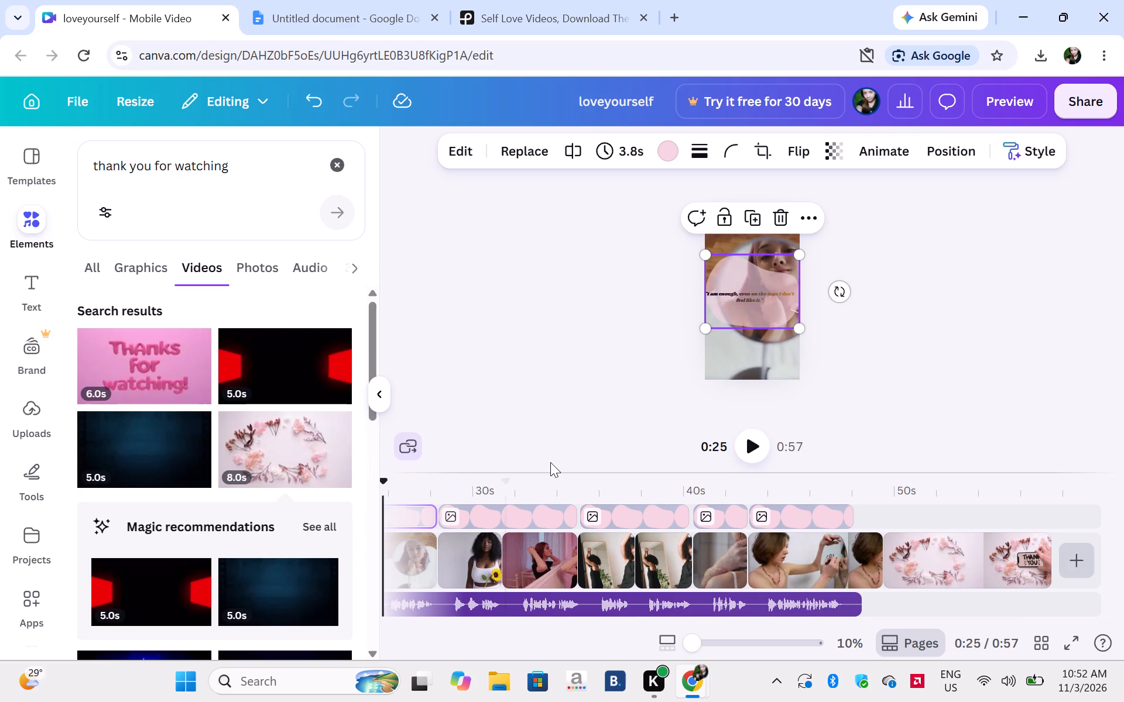
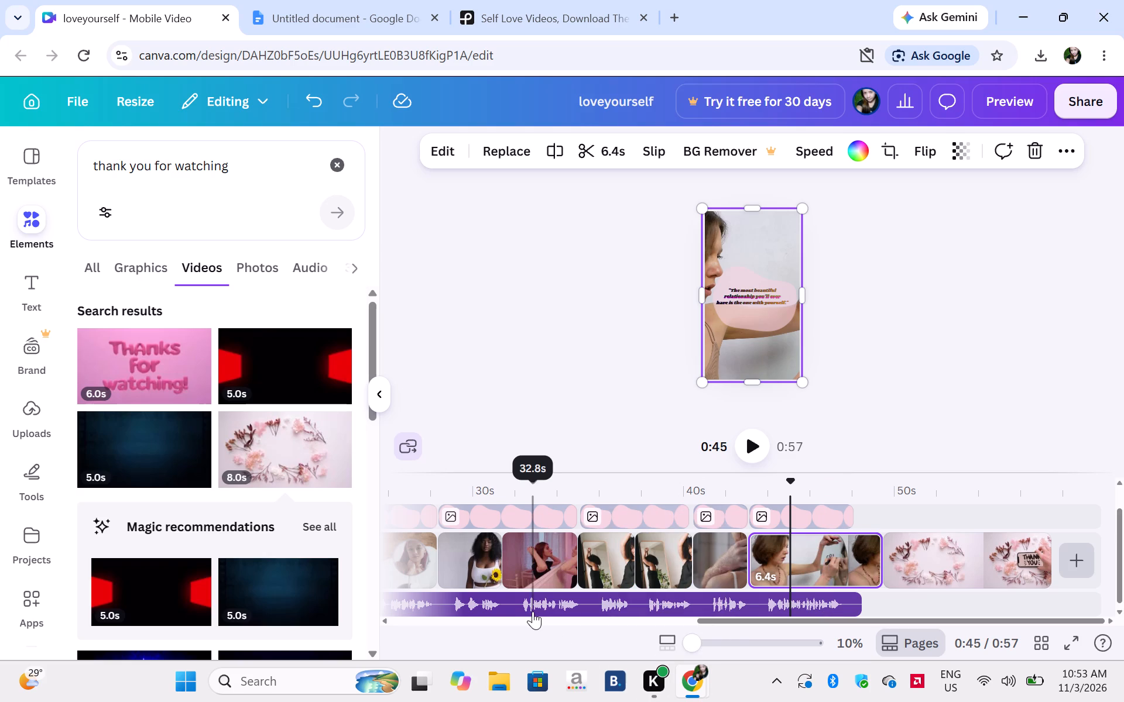
Check the 3.8 s clip at 0:27, preview the opening of the video, and close the preview.
{"action": "left_click", "coordinate": [426, 562]}
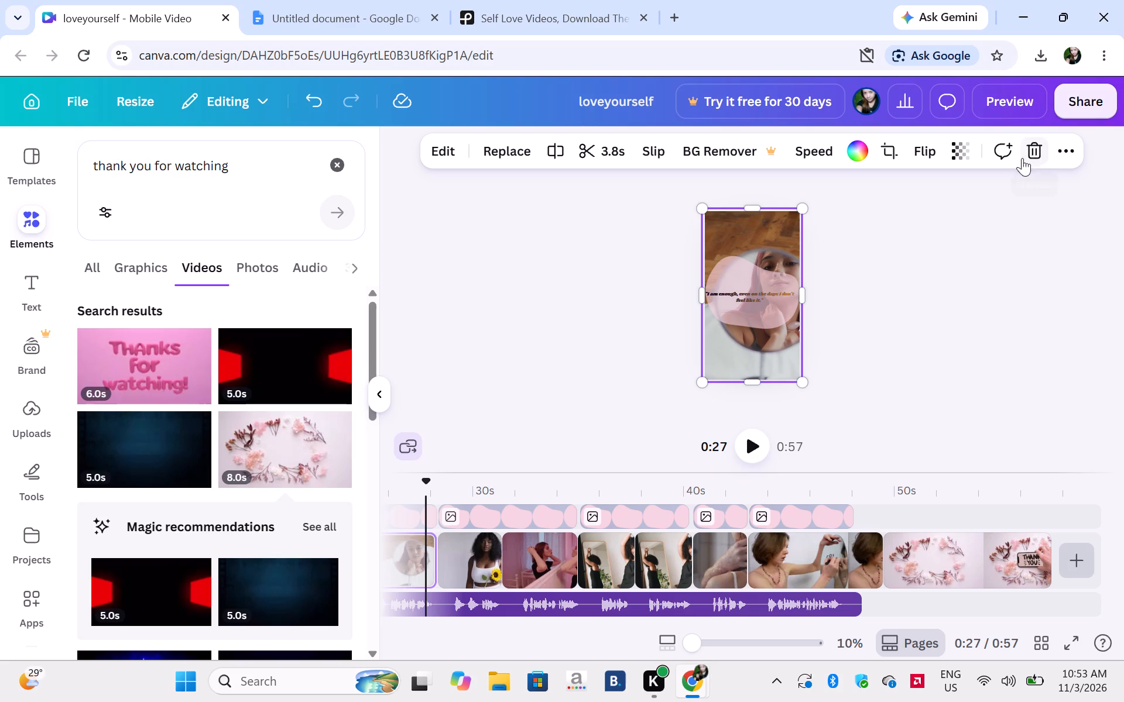
{"action": "left_click", "coordinate": [1002, 101]}
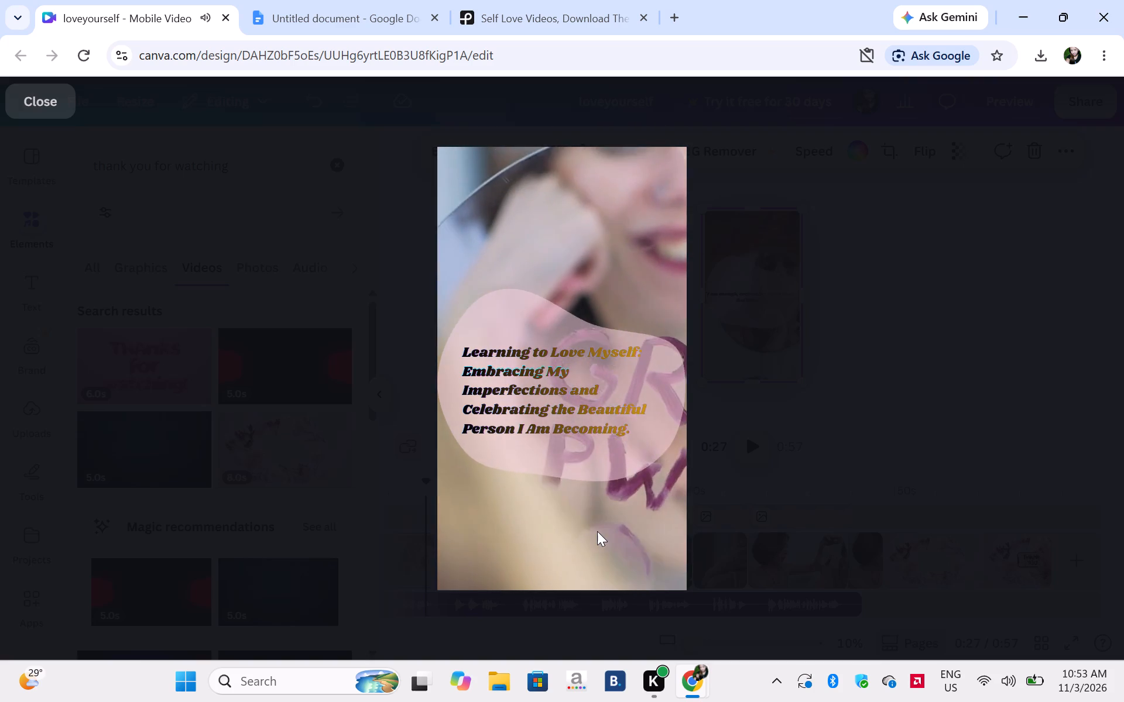
{"action": "left_click", "coordinate": [51, 109]}
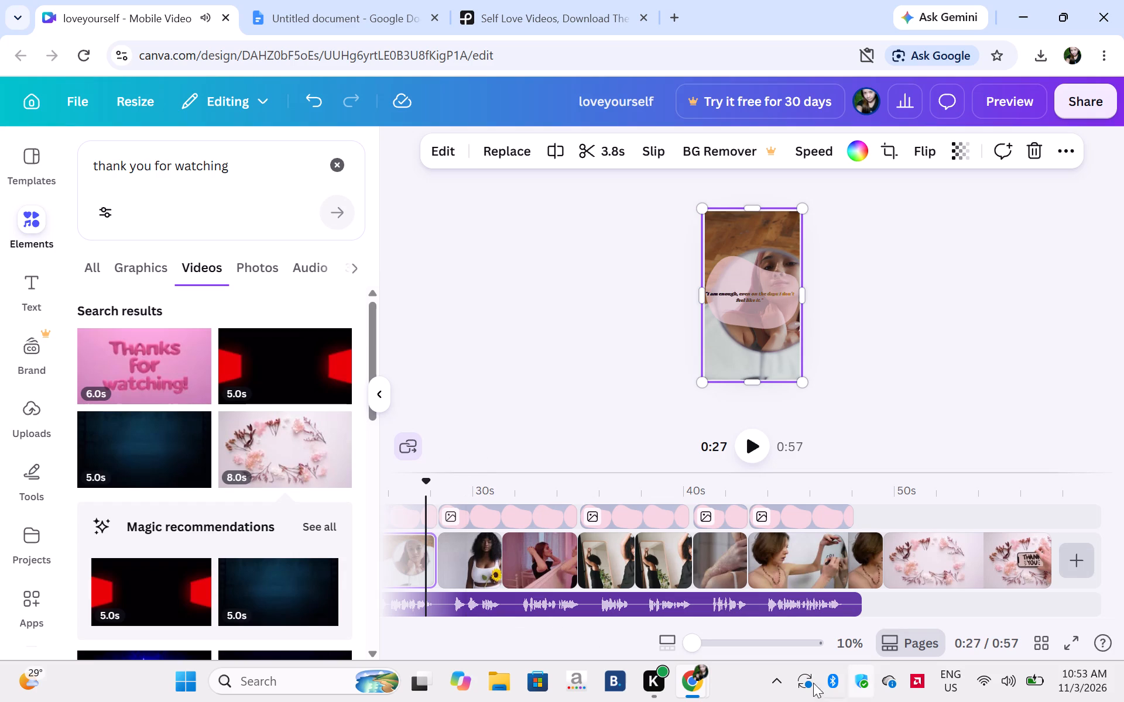
Review the video backwards from 0:25 in the "I am enough" clip to about 0:23.
{"action": "left_click", "coordinate": [382, 562]}
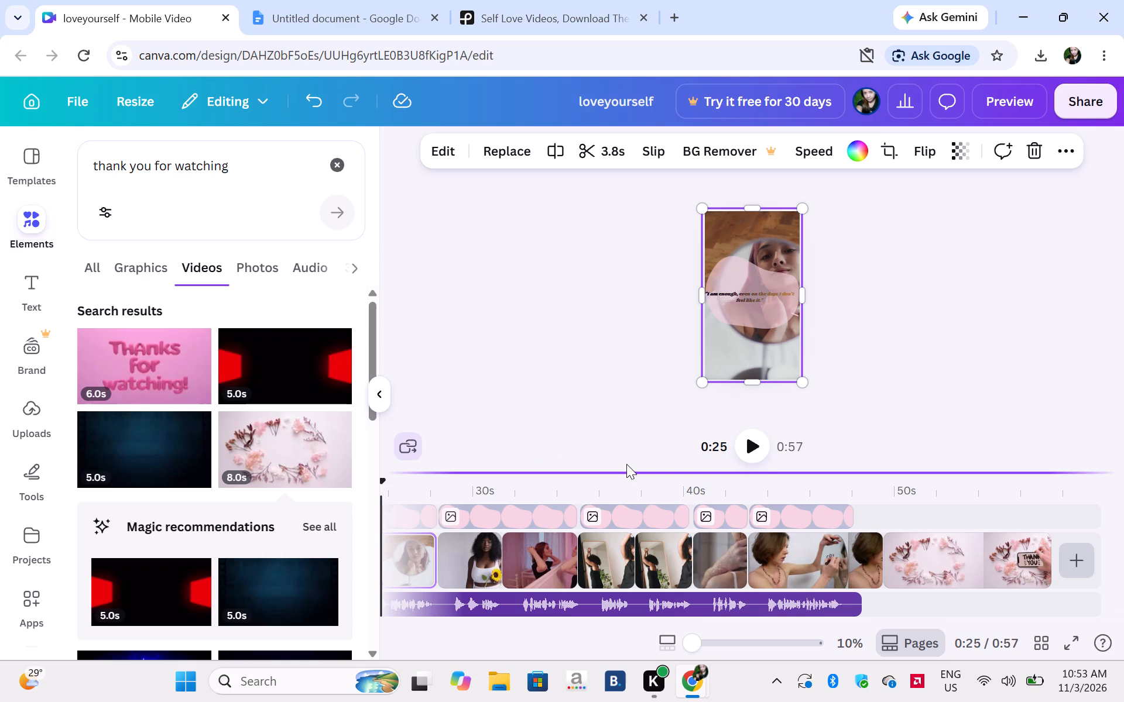
{"action": "key", "text": "Left"}
{"action": "key", "text": "Left"}
{"action": "key", "text": "Left"}
{"action": "key", "text": "Left"}
{"action": "key", "text": "Left"}
{"action": "key", "text": "Left"}
{"action": "key", "text": "Left"}
{"action": "key", "text": "Left"}
{"action": "key", "text": "Left"}
{"action": "key", "text": "Left"}
{"action": "key", "text": "Left"}
{"action": "key", "text": "Left"}
{"action": "key", "text": "Left"}
{"action": "key", "text": "Left"}
{"action": "key", "text": "Left"}
{"action": "key", "text": "Left"}
{"action": "key", "text": "Left"}
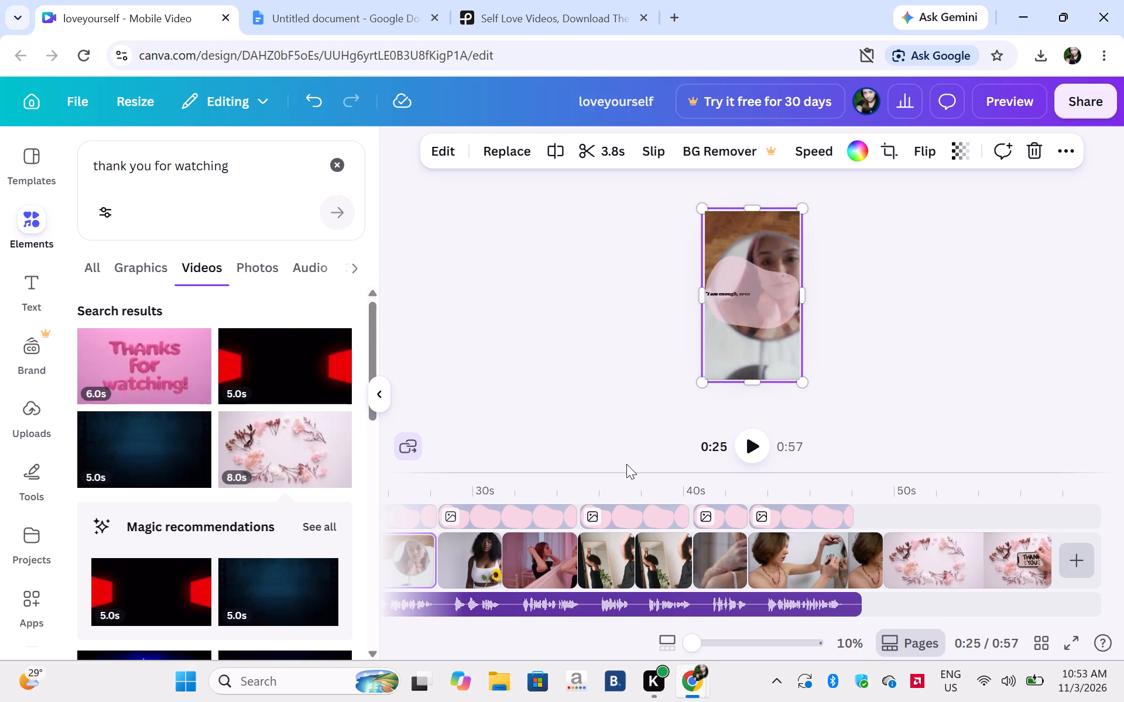
Check the pink shape at 0:33 and the opening 8.1 s GRL PWR clip, finishing with the playhead at 0:00.
{"action": "left_click", "coordinate": [539, 529]}
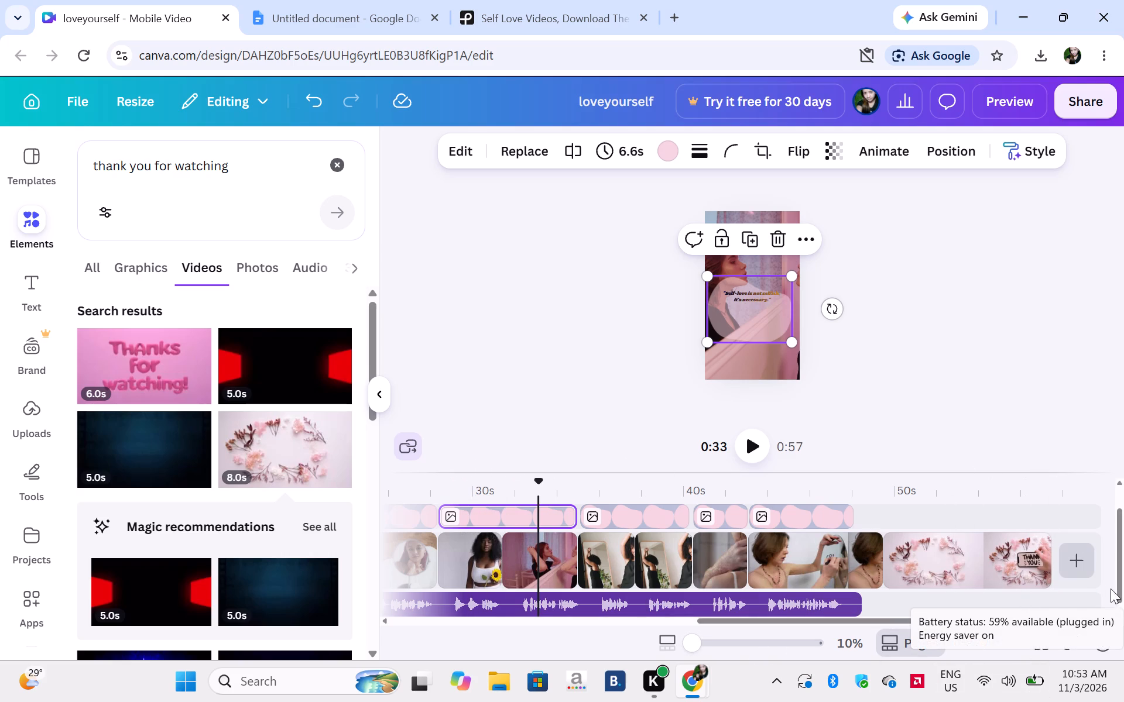
{"action": "left_click", "coordinate": [1123, 625]}
{"action": "left_click", "coordinate": [1120, 607]}
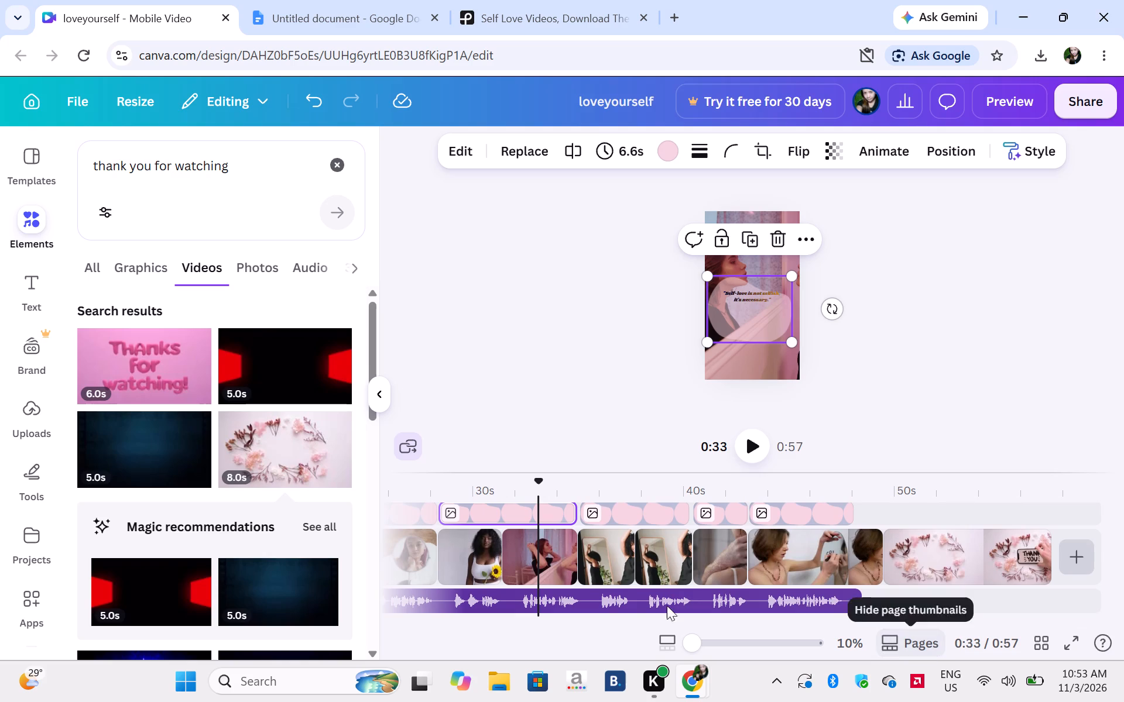
{"action": "left_click", "coordinate": [599, 623]}
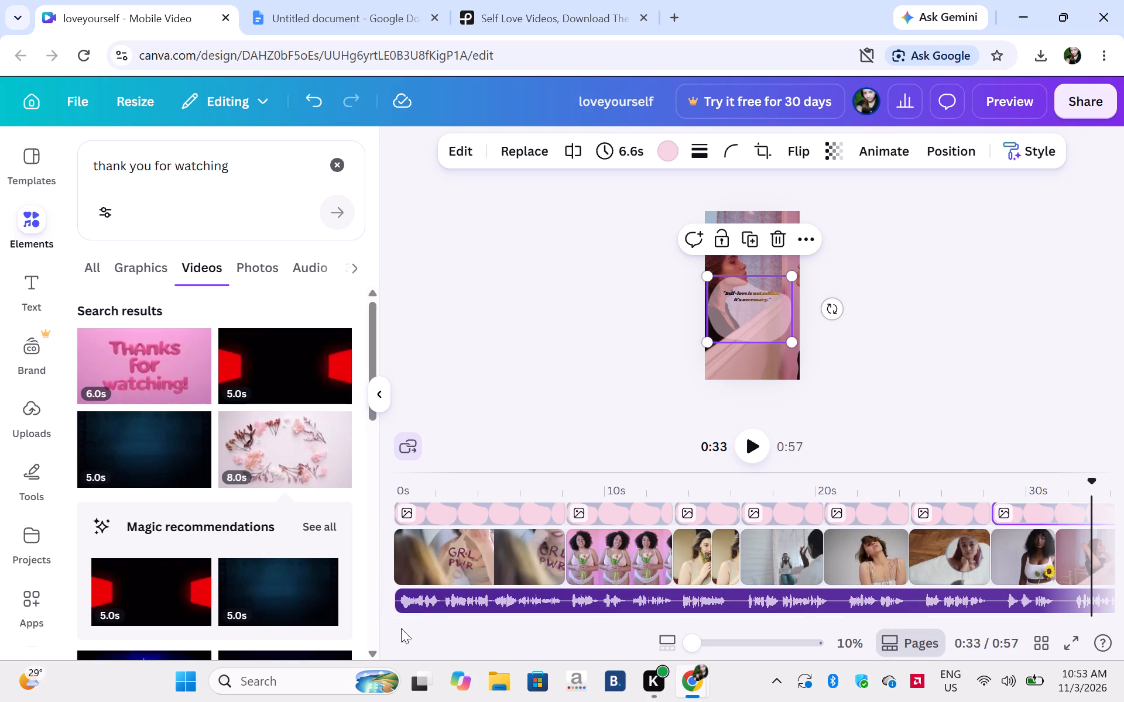
{"action": "left_click", "coordinate": [404, 625]}
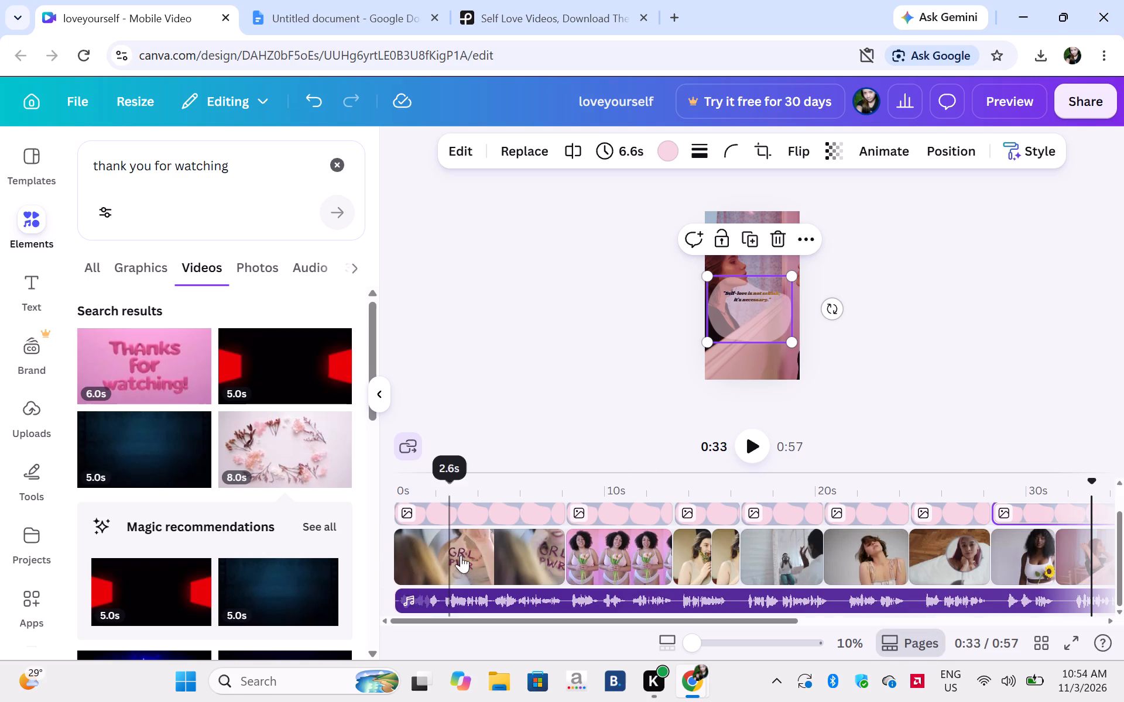
{"action": "left_click", "coordinate": [394, 545]}
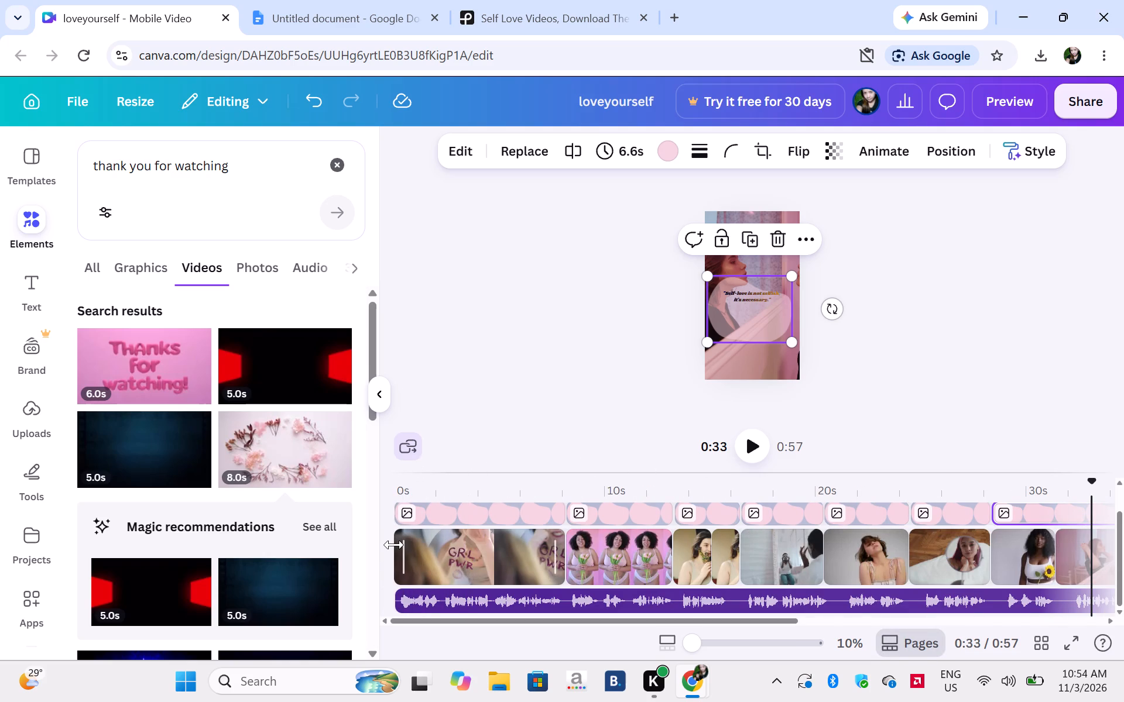
{"action": "left_click", "coordinate": [394, 545]}
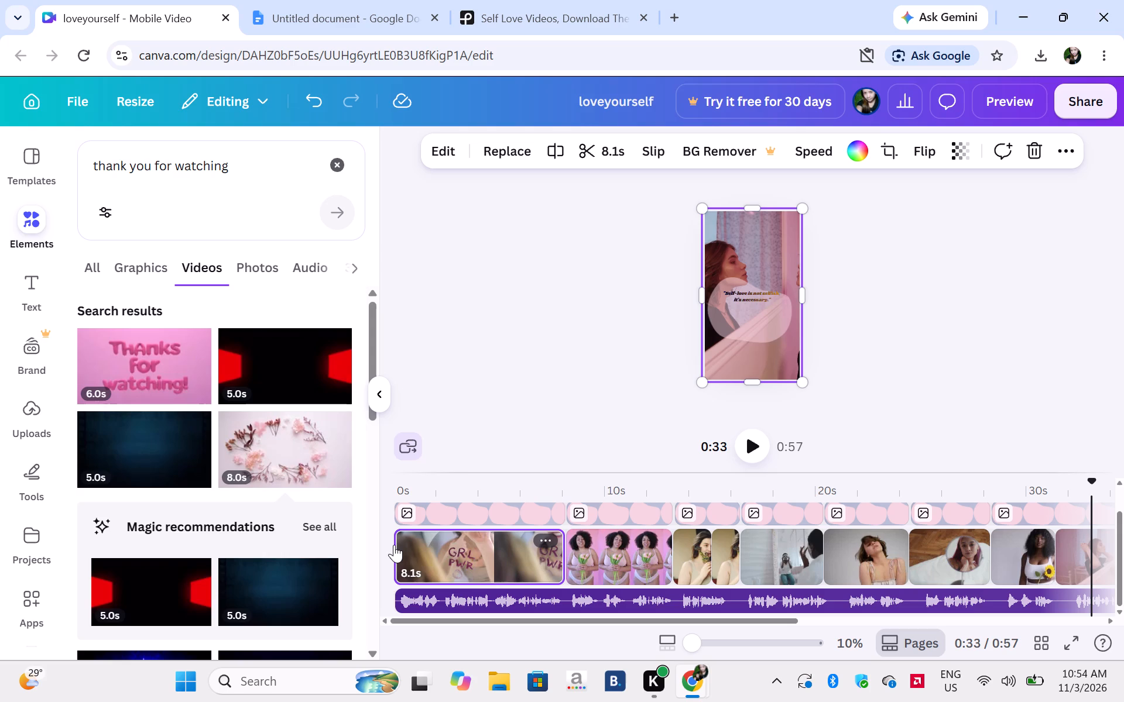
{"action": "left_click", "coordinate": [394, 496]}
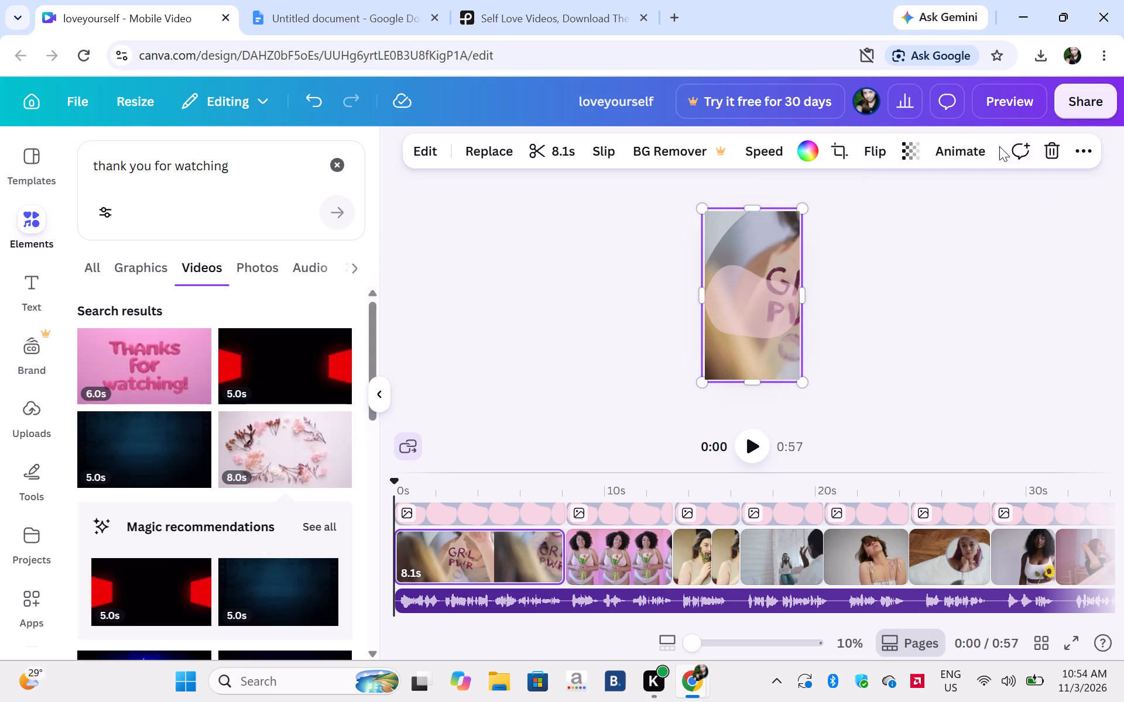
{"action": "left_click", "coordinate": [467, 577]}
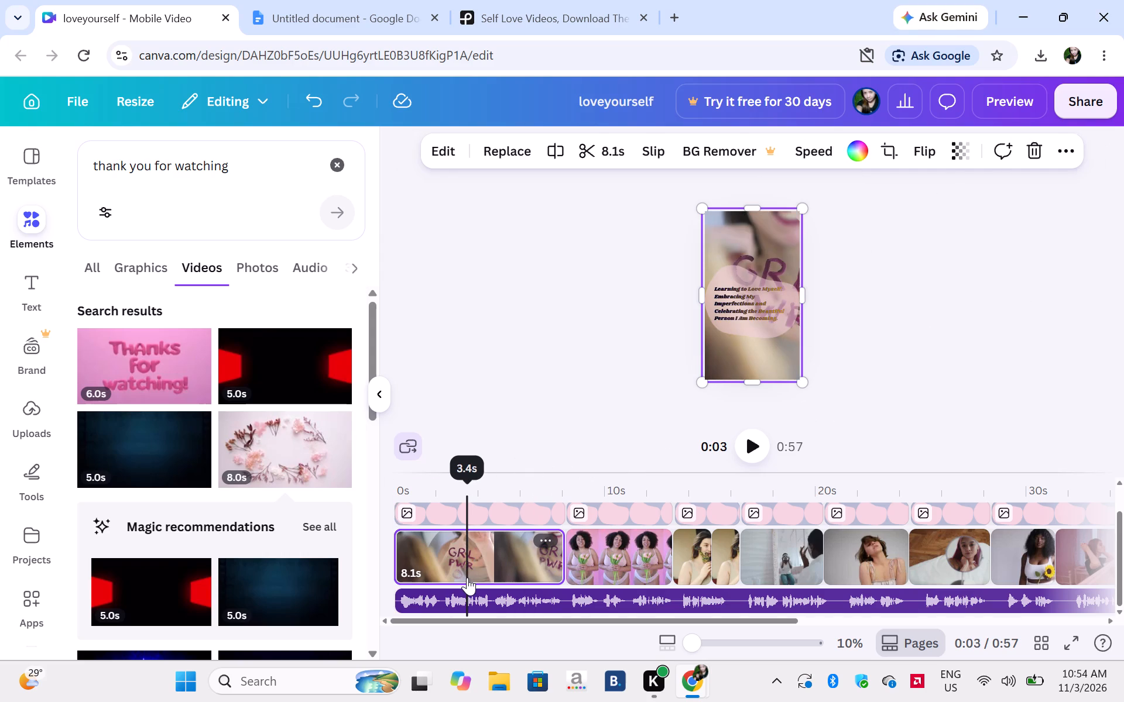
{"action": "left_click", "coordinate": [430, 555]}
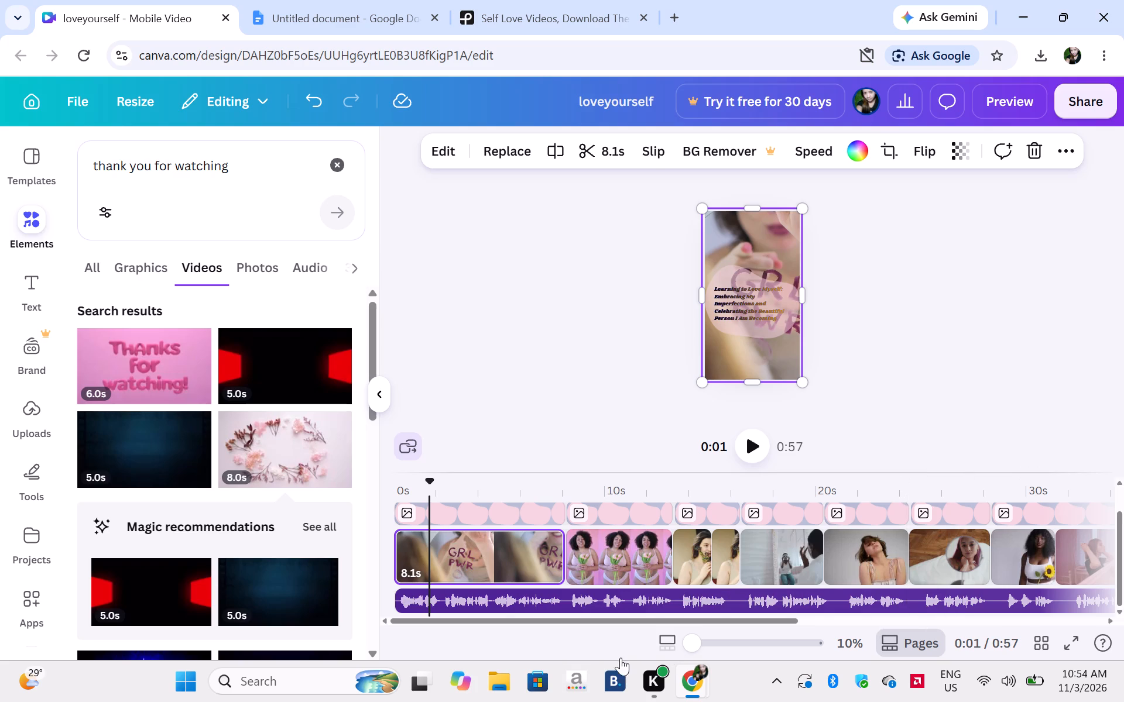
{"action": "left_click", "coordinate": [396, 558]}
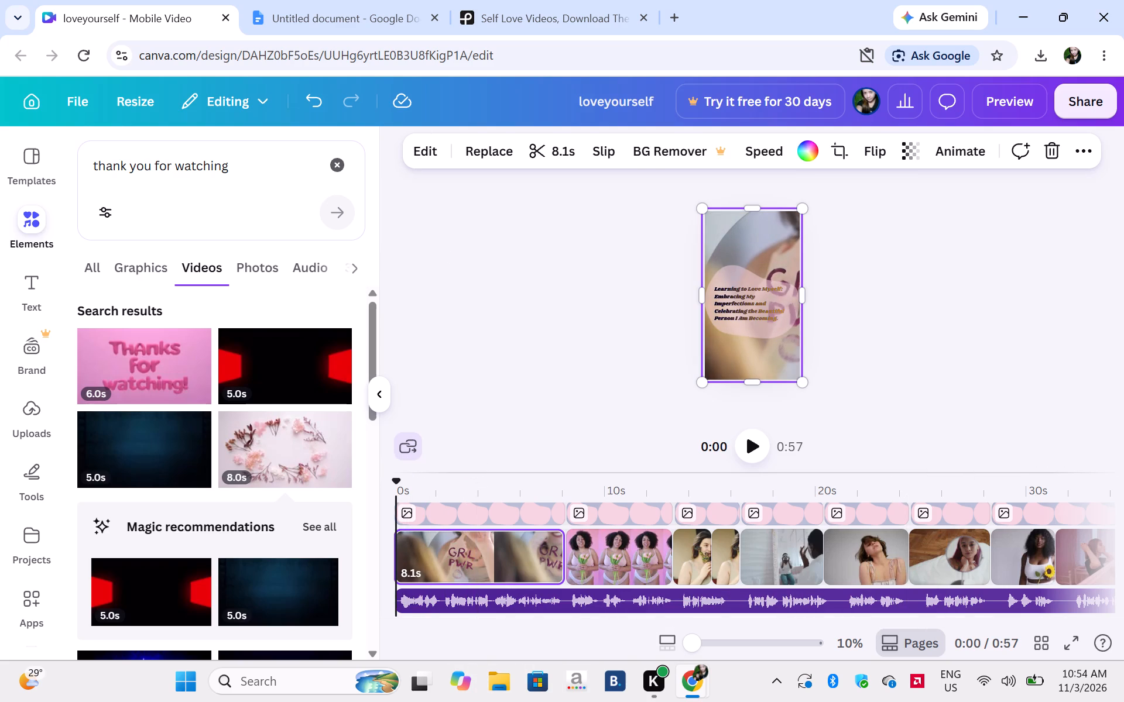
Replace the previous elements search with a search for "frames".
{"action": "left_click", "coordinate": [46, 223]}
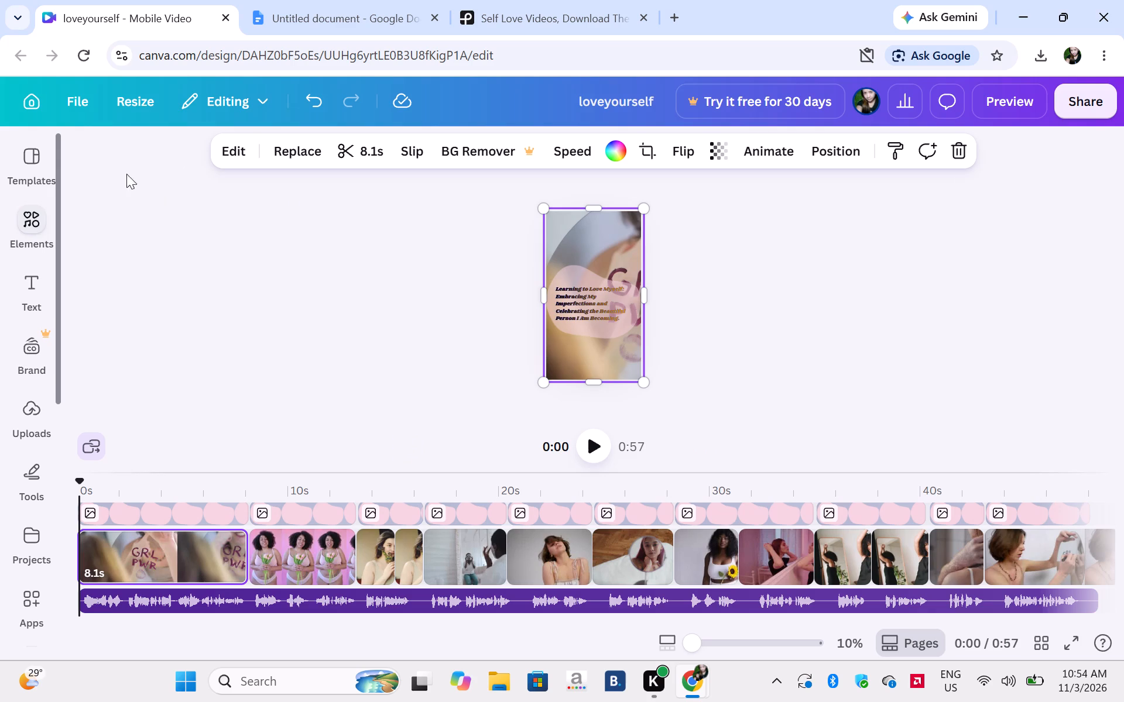
{"action": "left_click", "coordinate": [35, 234]}
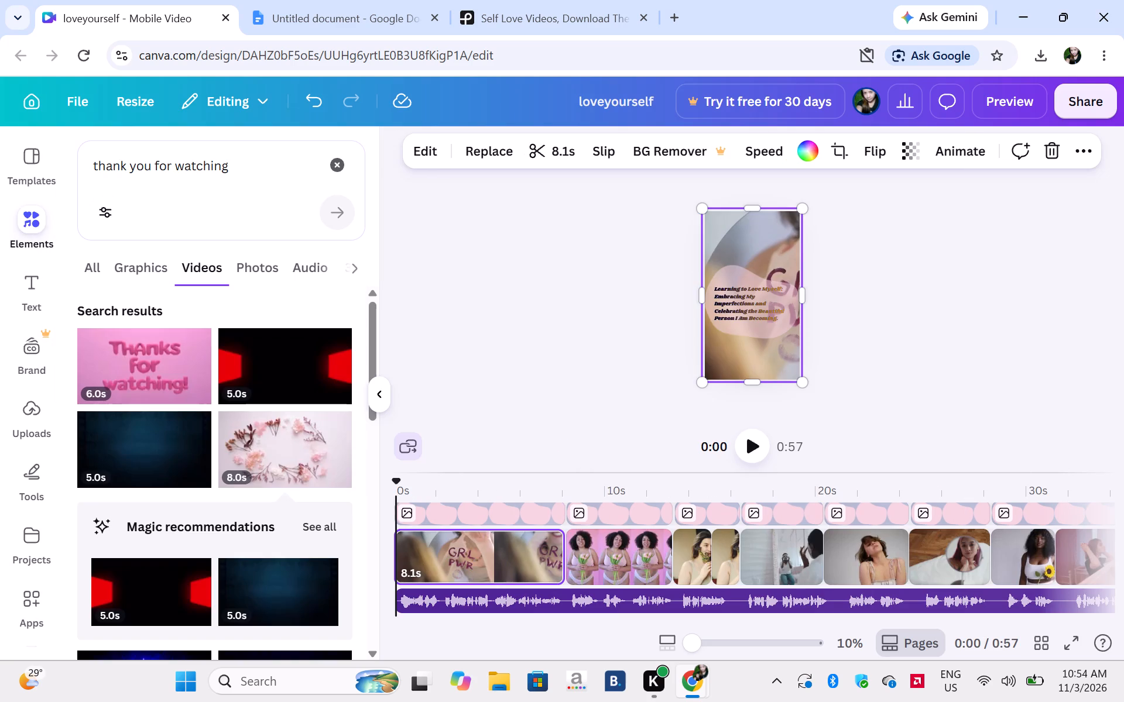
{"action": "left_click", "coordinate": [267, 169]}
{"action": "left_click", "coordinate": [337, 170]}
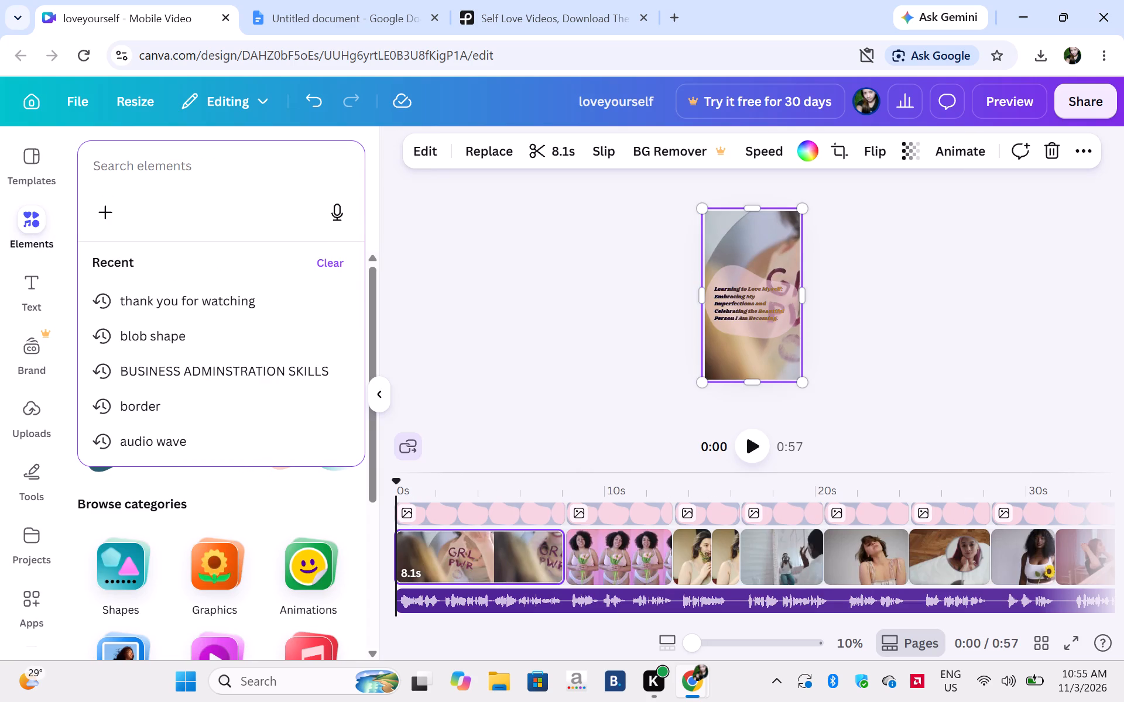
{"action": "type", "text": "framws"}
{"action": "key", "text": "BackSpace"}
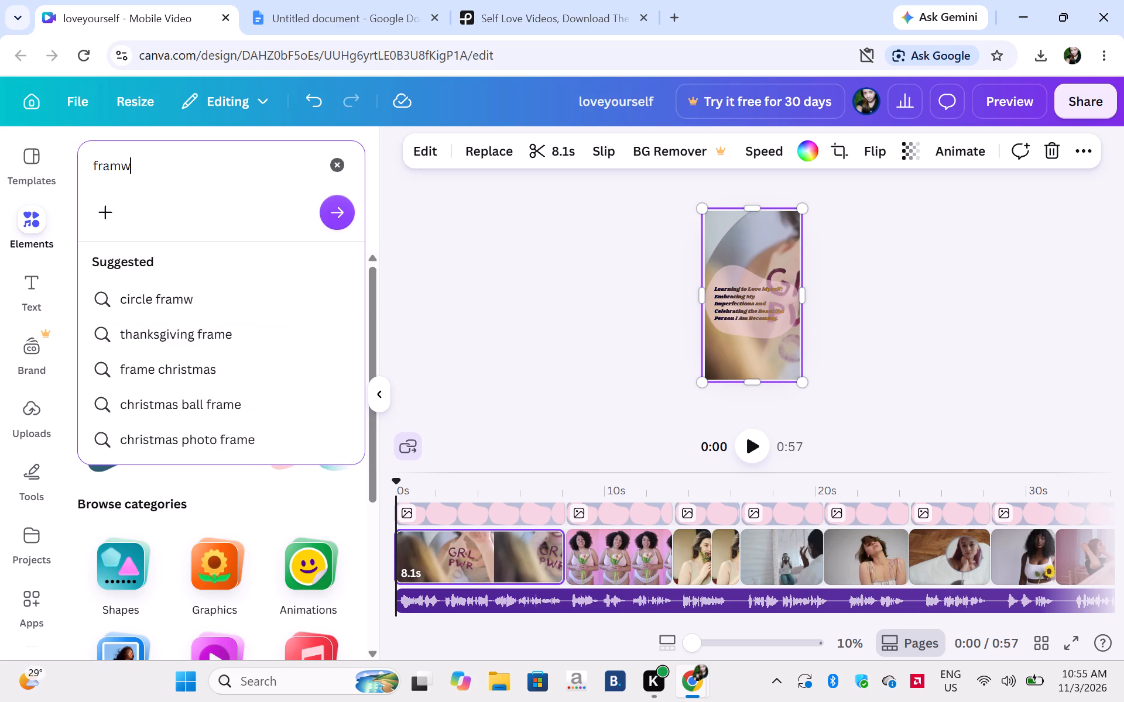
{"action": "key", "text": "BackSpace"}
{"action": "type", "text": "es"}
{"action": "key", "text": "Return"}
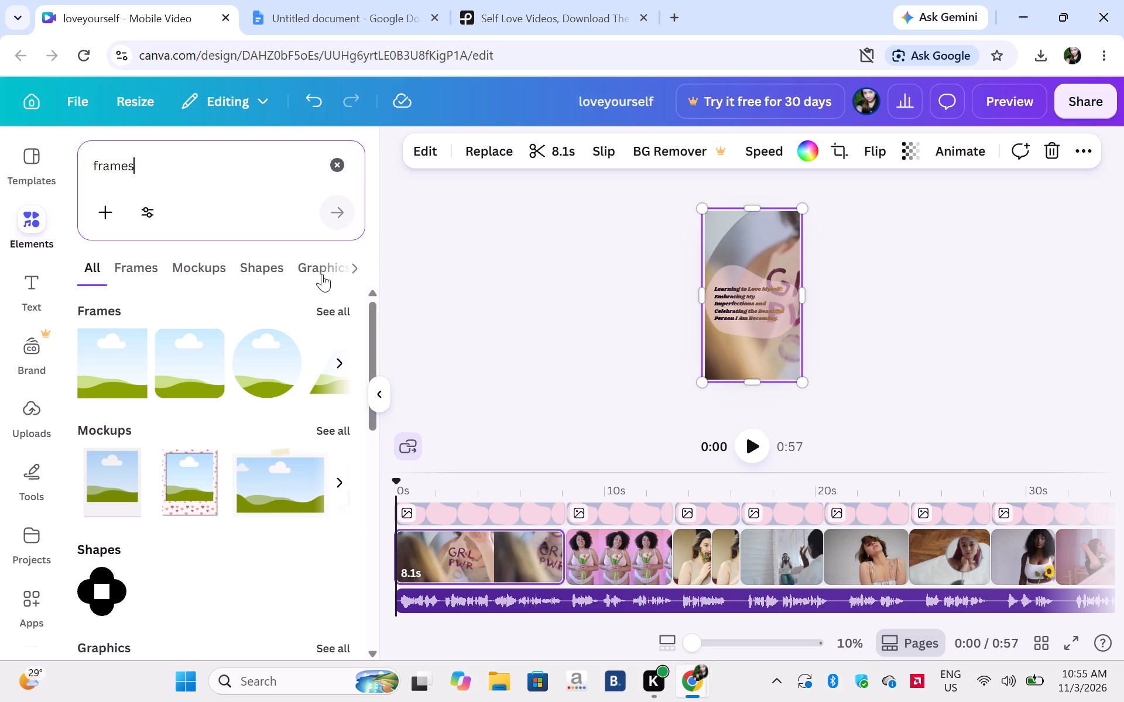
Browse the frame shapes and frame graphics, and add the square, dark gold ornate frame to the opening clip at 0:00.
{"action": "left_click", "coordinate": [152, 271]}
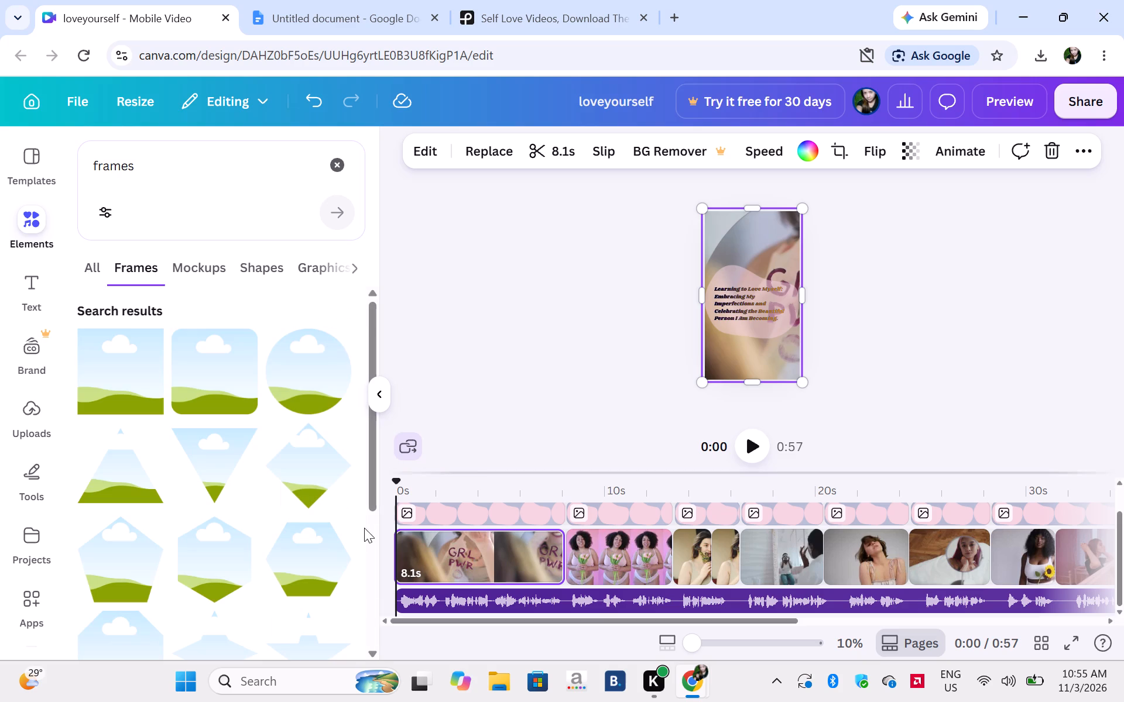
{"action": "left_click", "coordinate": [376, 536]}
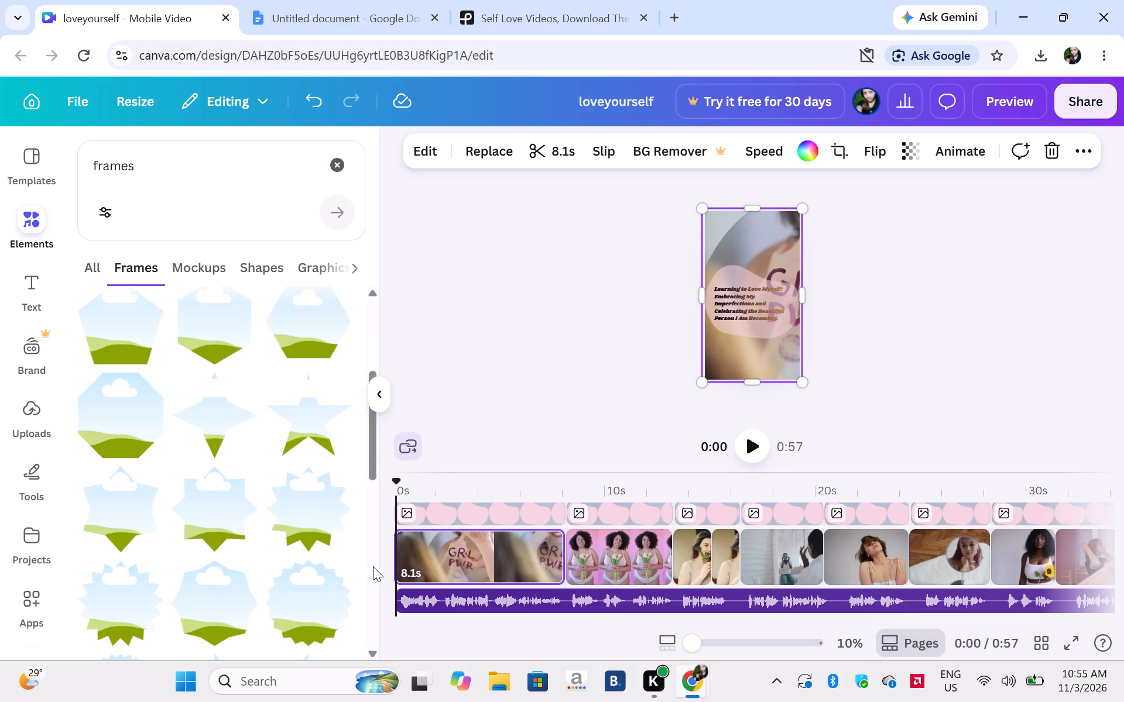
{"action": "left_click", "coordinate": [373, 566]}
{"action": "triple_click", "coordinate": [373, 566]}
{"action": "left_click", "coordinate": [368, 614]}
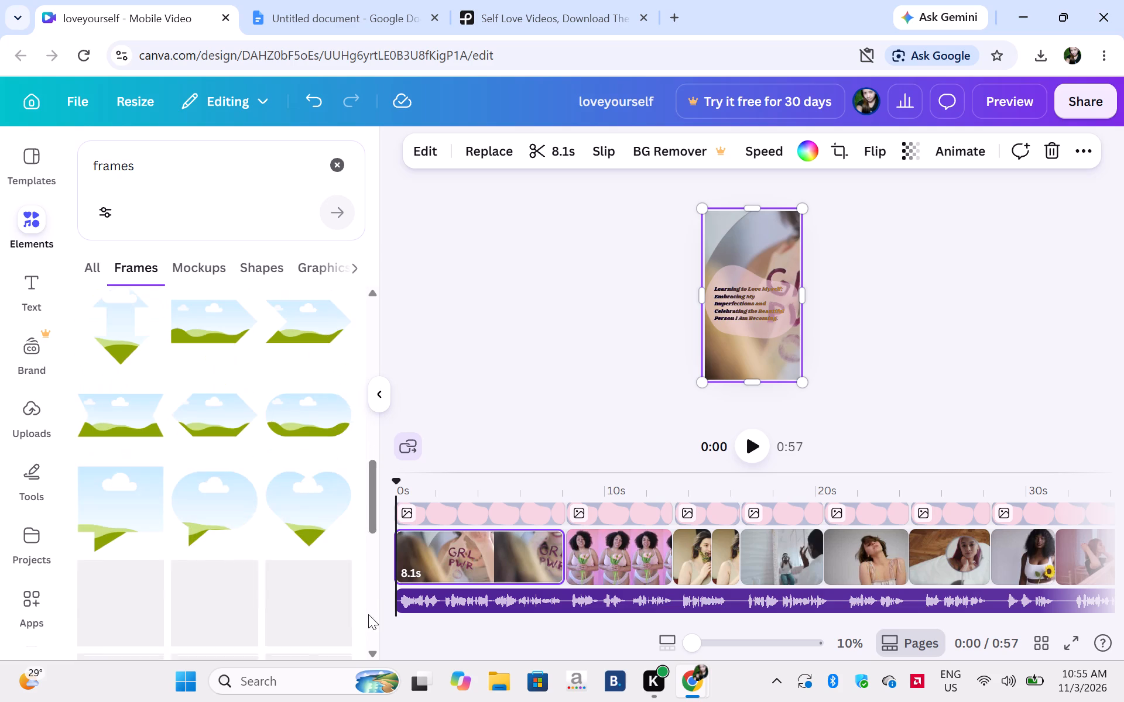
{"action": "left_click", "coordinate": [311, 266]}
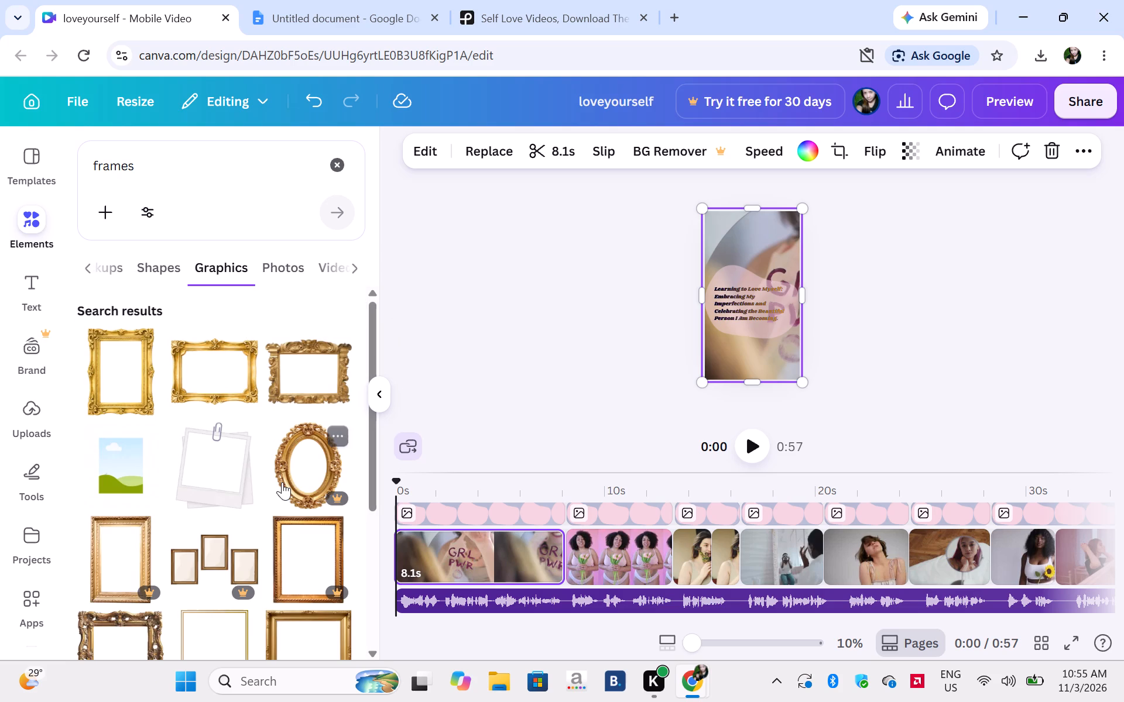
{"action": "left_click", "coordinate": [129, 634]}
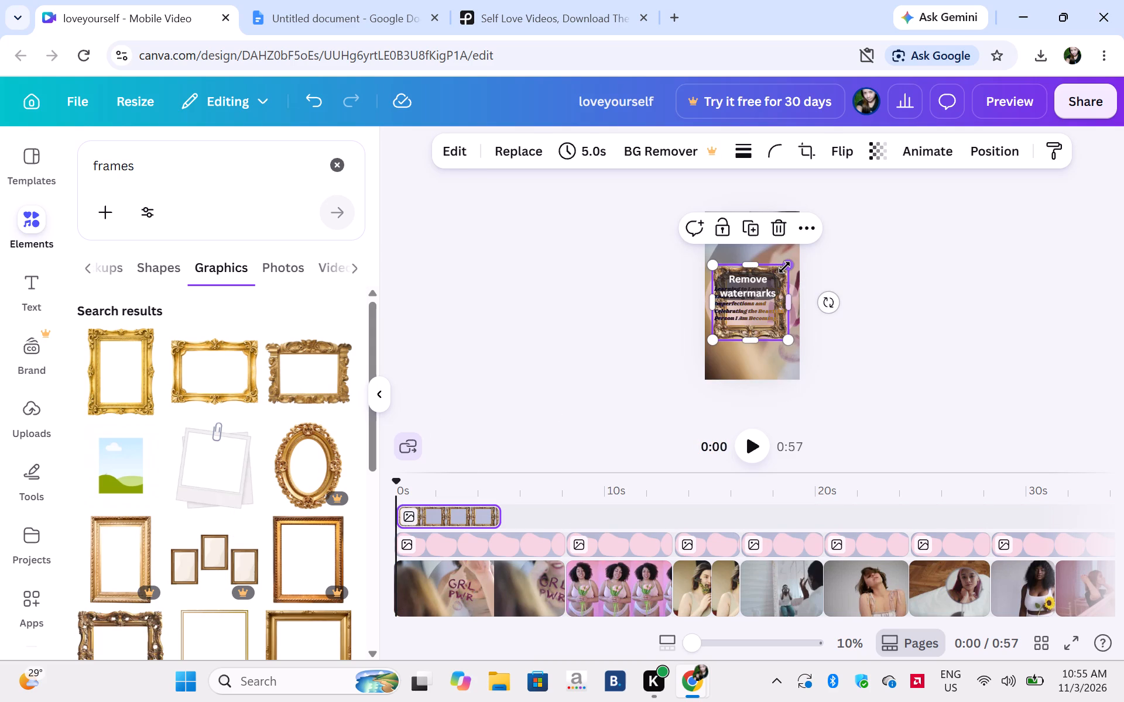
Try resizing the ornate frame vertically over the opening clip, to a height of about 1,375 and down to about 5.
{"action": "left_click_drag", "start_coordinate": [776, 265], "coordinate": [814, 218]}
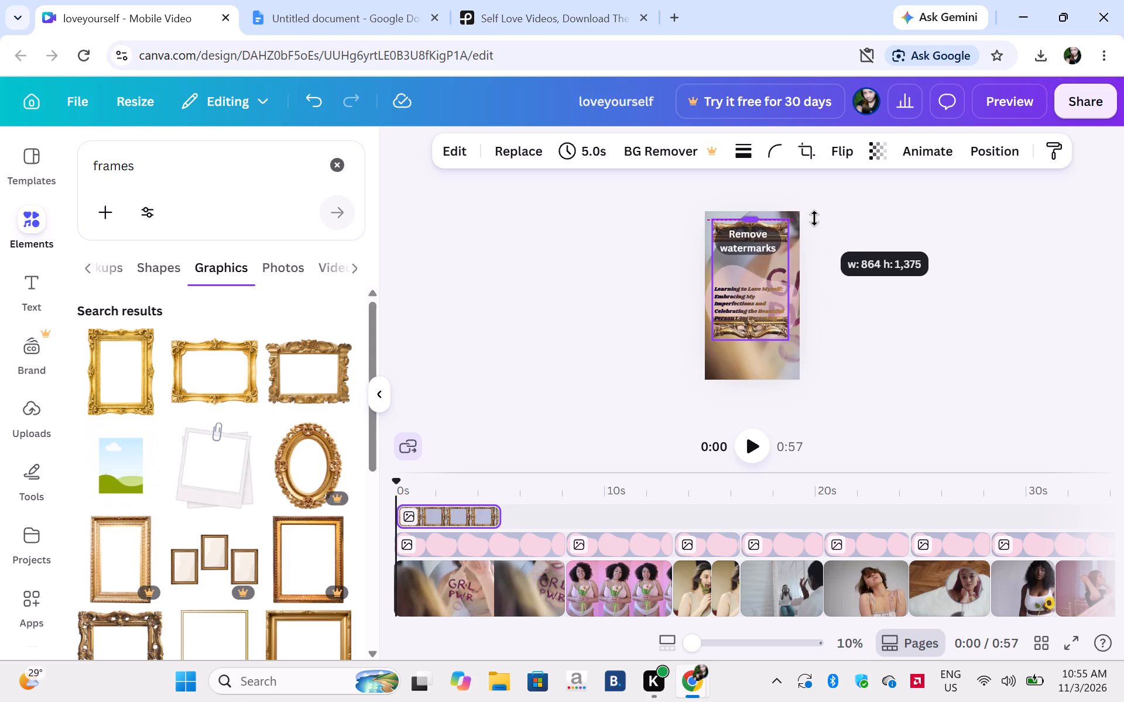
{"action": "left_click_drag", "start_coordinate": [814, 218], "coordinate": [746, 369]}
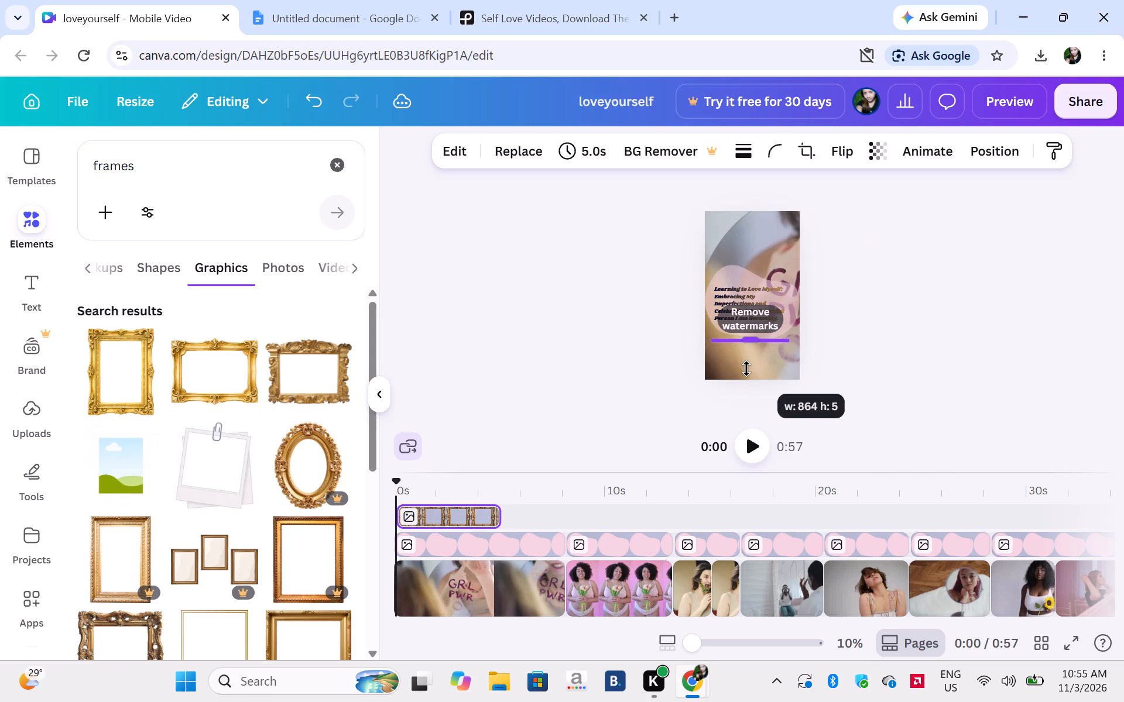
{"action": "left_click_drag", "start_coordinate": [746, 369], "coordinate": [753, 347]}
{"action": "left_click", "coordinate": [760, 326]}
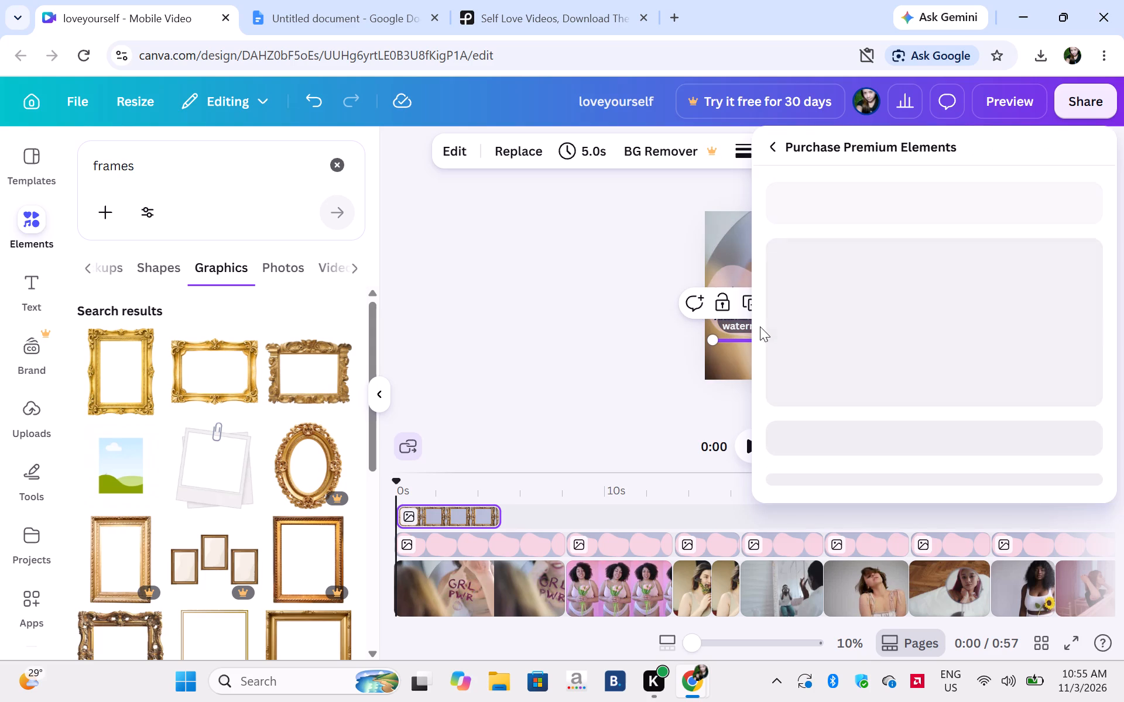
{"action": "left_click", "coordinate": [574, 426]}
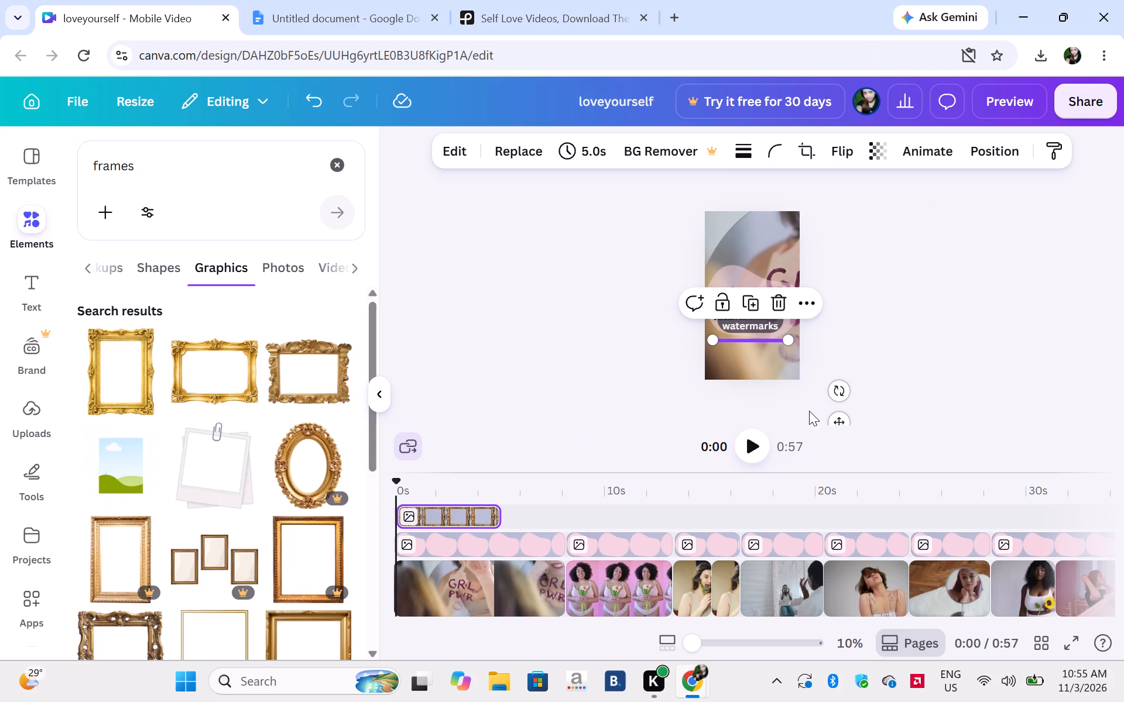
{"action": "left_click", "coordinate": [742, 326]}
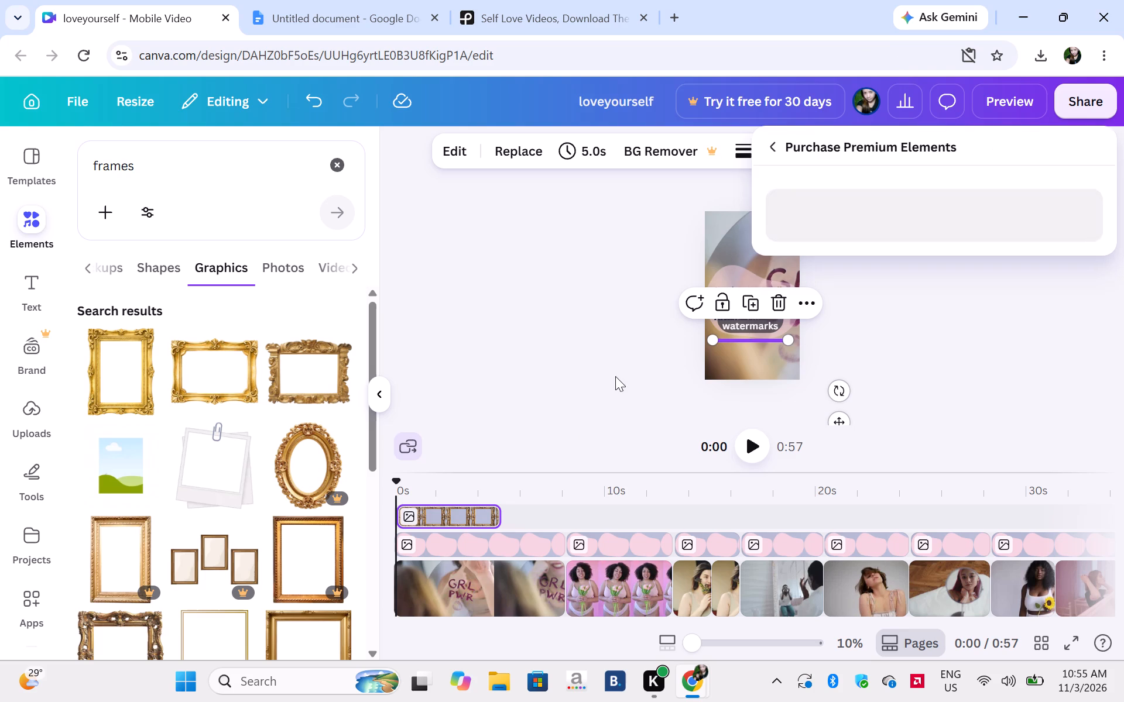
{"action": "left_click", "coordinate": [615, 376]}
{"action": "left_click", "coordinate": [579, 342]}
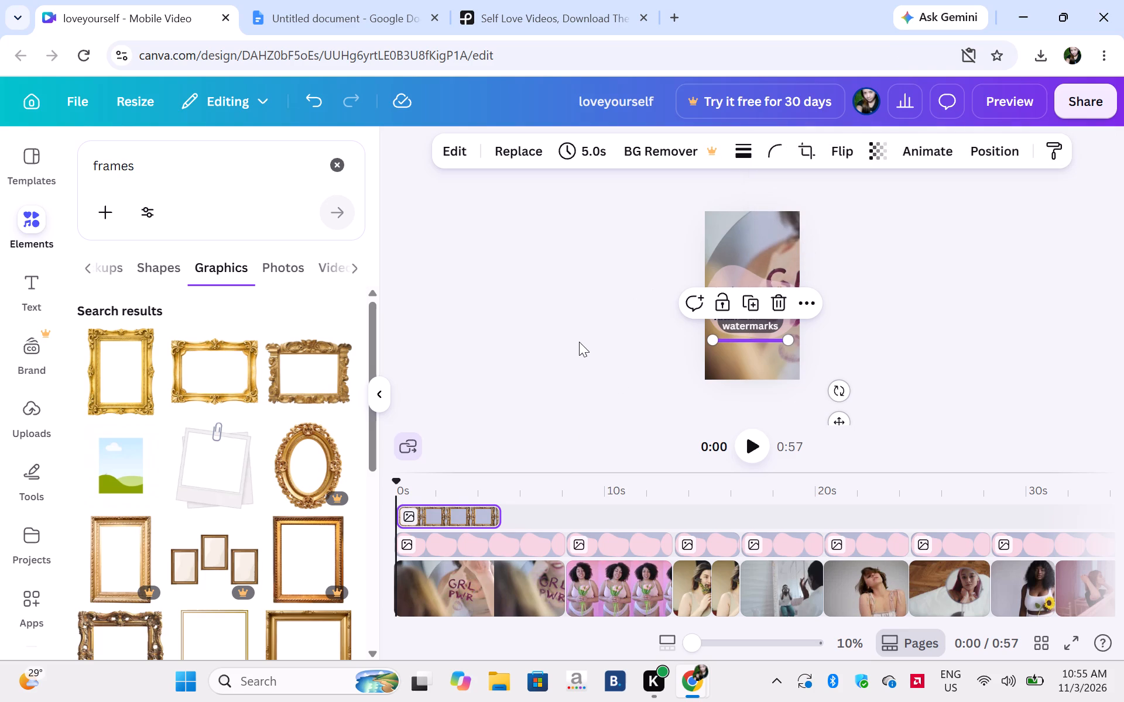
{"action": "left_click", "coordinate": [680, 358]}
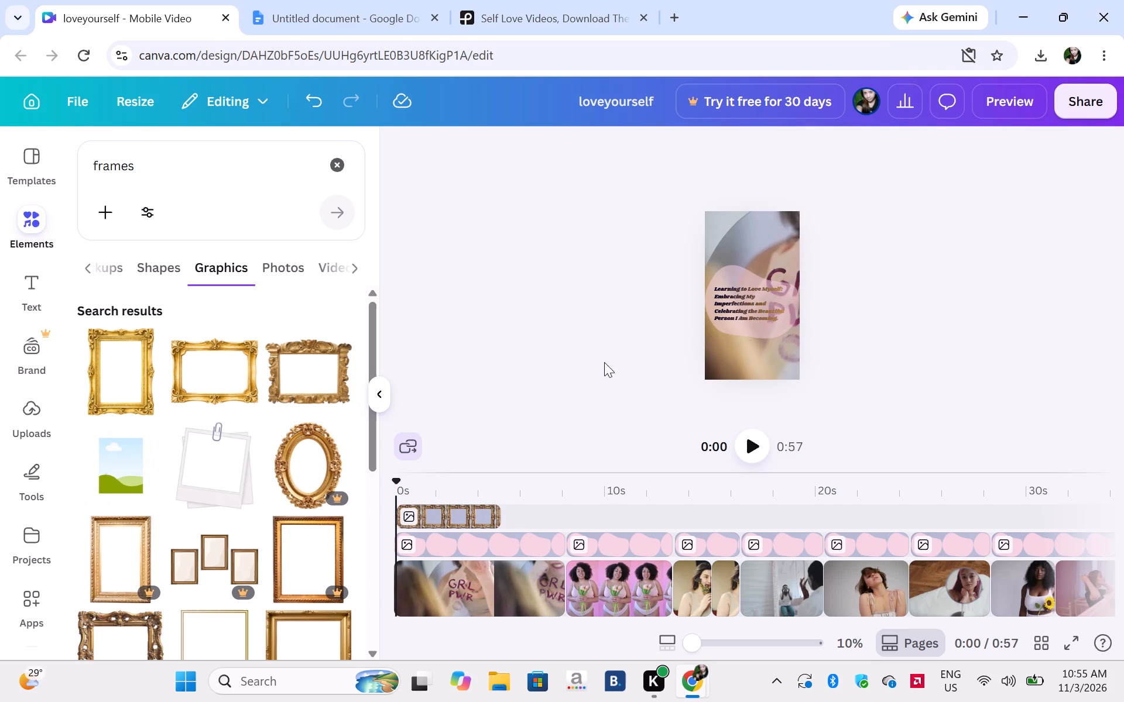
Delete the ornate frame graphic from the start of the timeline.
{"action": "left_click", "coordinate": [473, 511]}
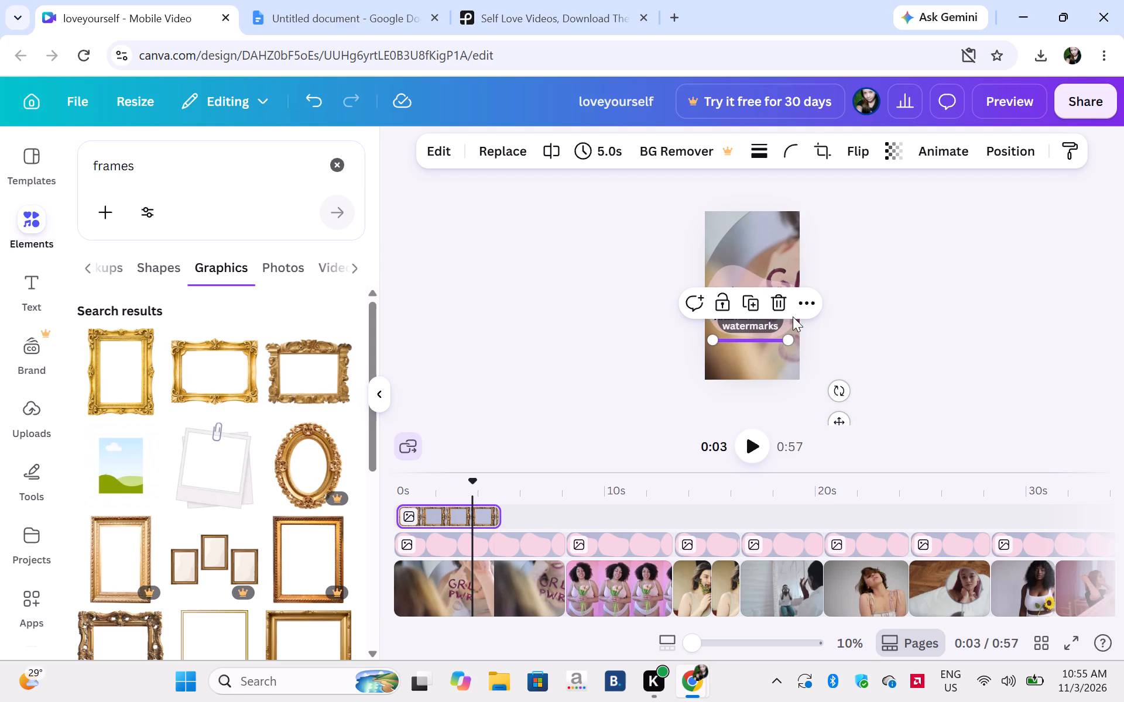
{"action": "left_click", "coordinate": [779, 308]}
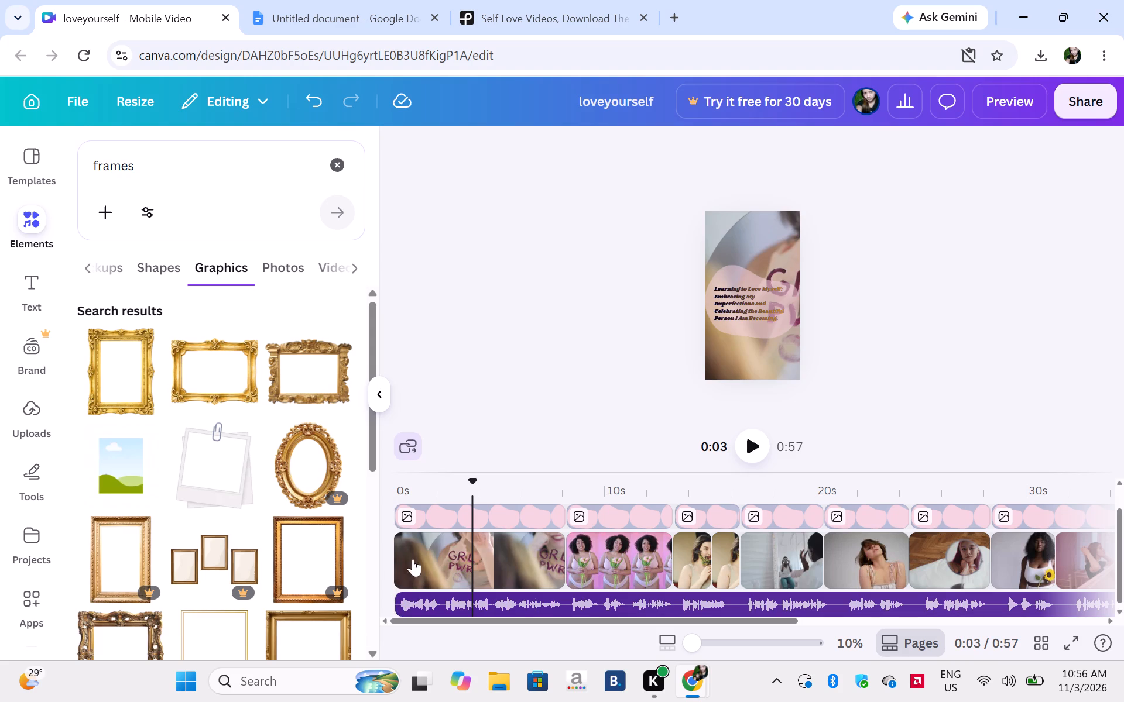
Play the video from 0:00 on the timeline and in the full preview to examine its clips and quote overlays.
{"action": "left_click", "coordinate": [395, 565]}
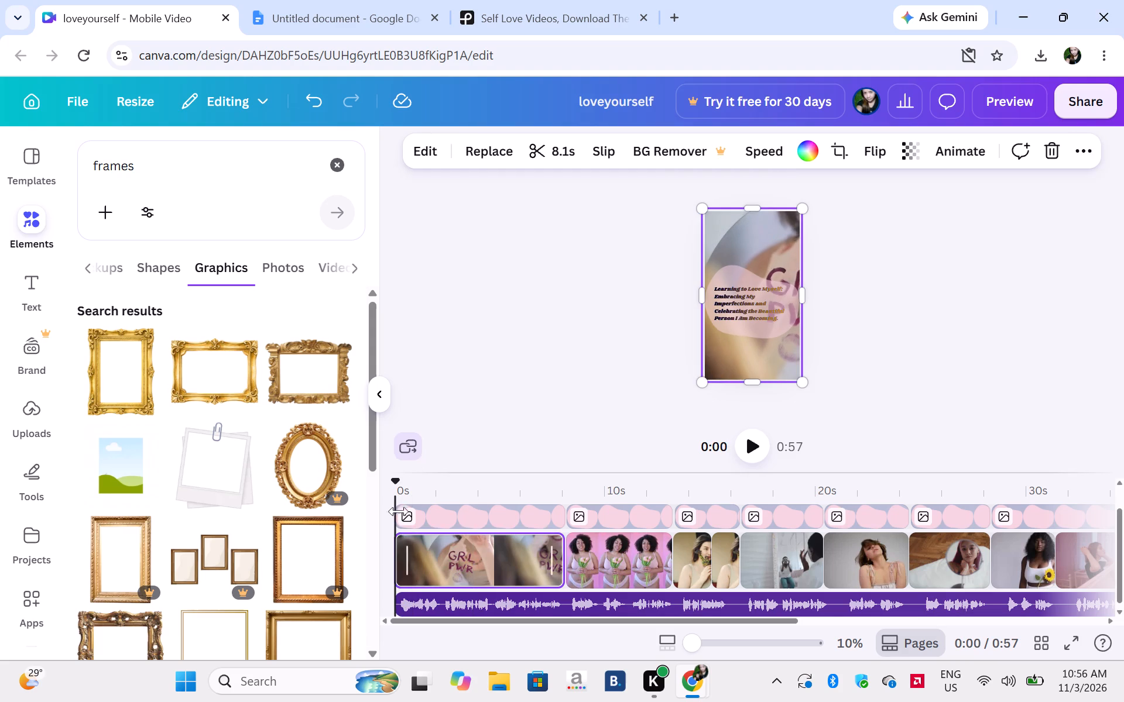
{"action": "left_click", "coordinate": [396, 493]}
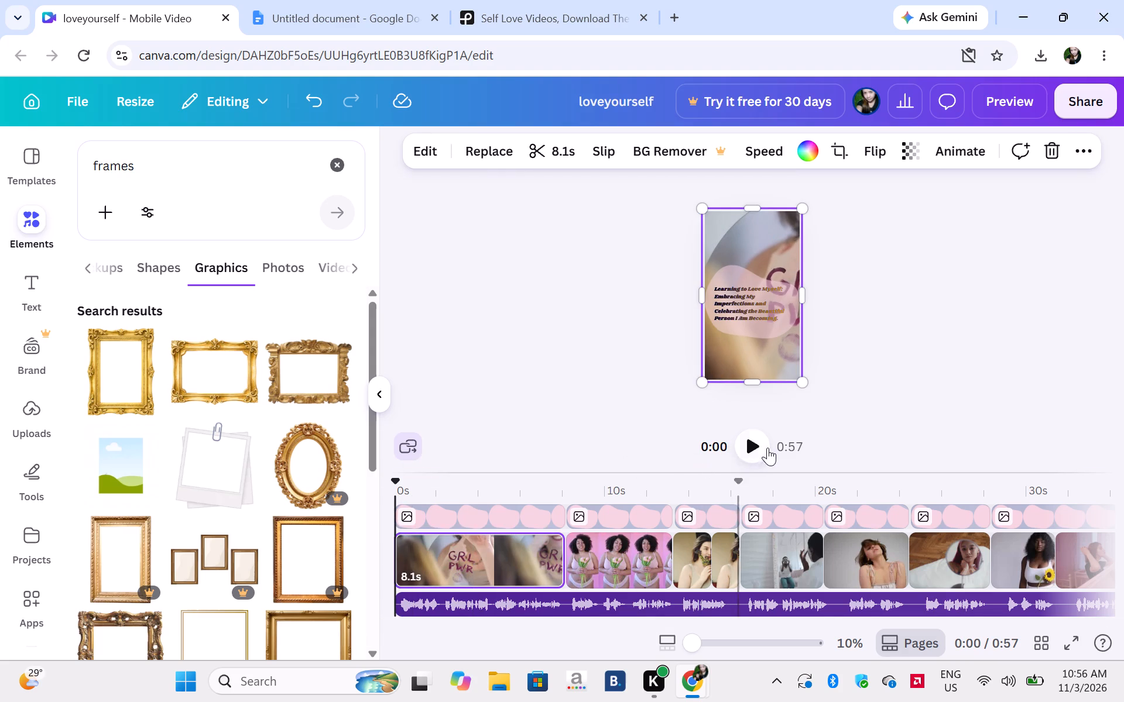
{"action": "left_click", "coordinate": [758, 449]}
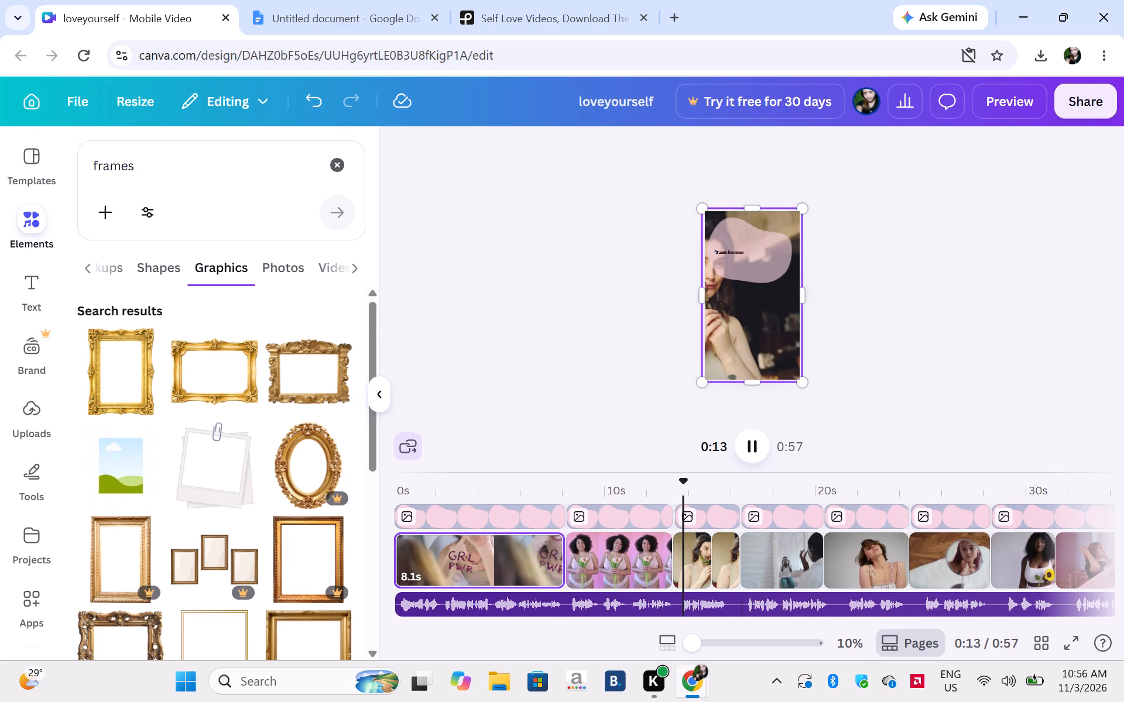
{"action": "left_click", "coordinate": [573, 576]}
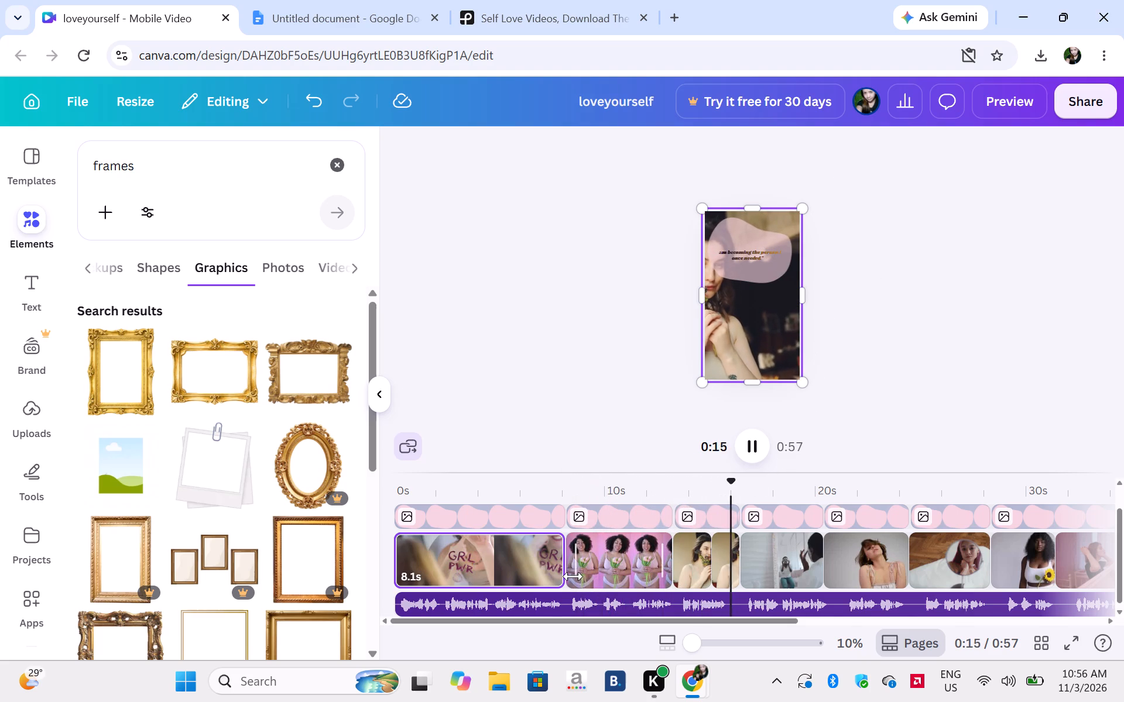
{"action": "left_click", "coordinate": [756, 446]}
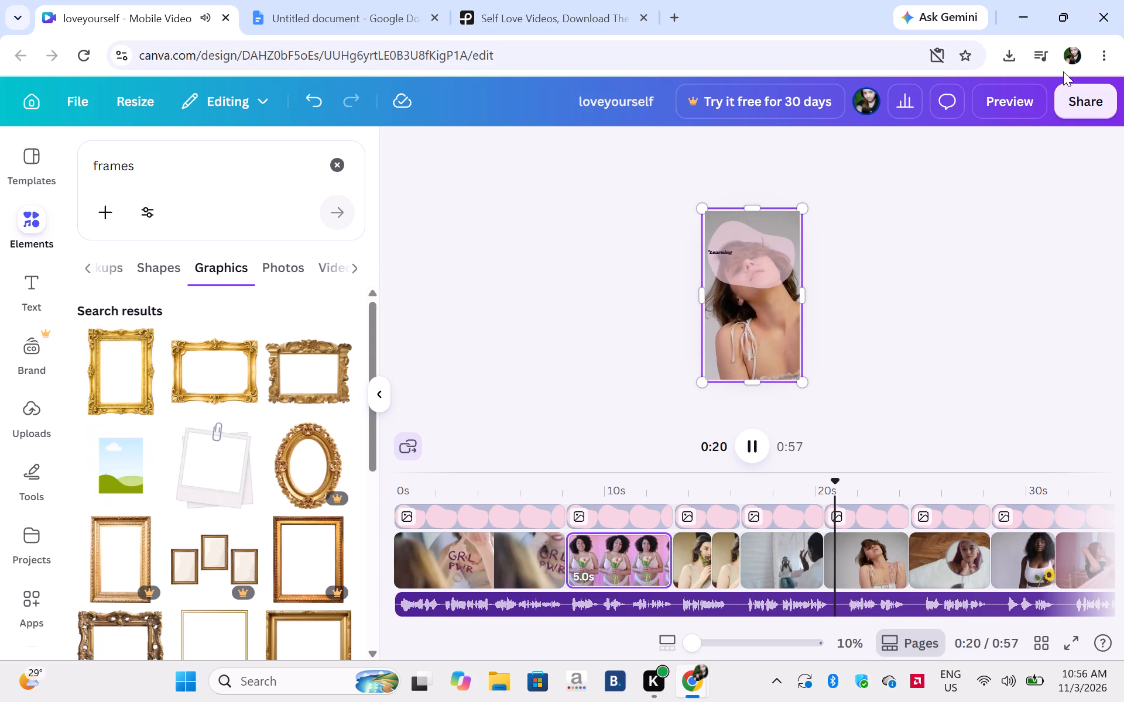
{"action": "left_click", "coordinate": [1001, 97]}
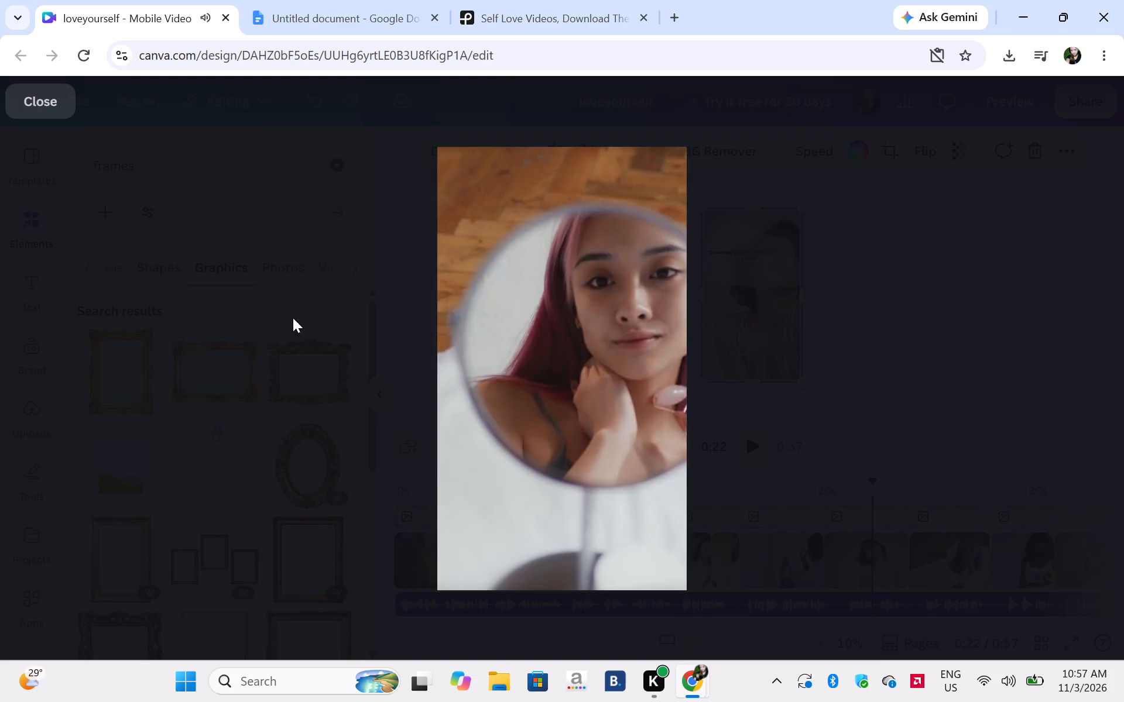
{"action": "left_click", "coordinate": [24, 110]}
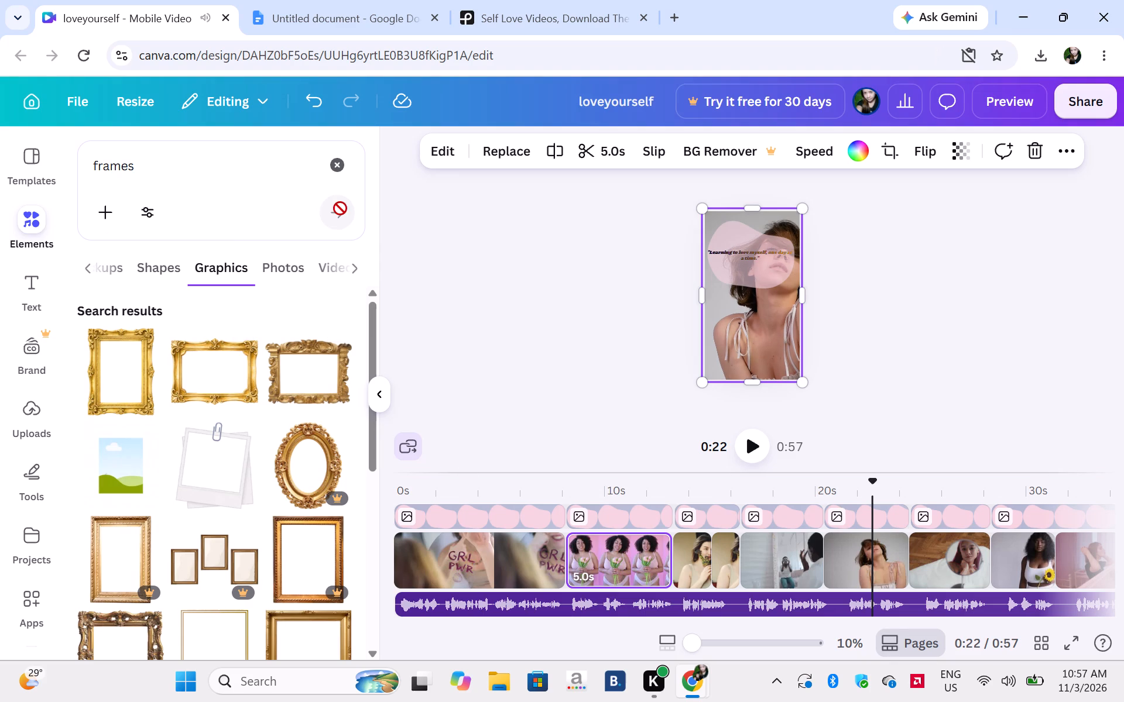
Replace the "frames" elements search with a search for "leaves border".
{"action": "left_click", "coordinate": [339, 160]}
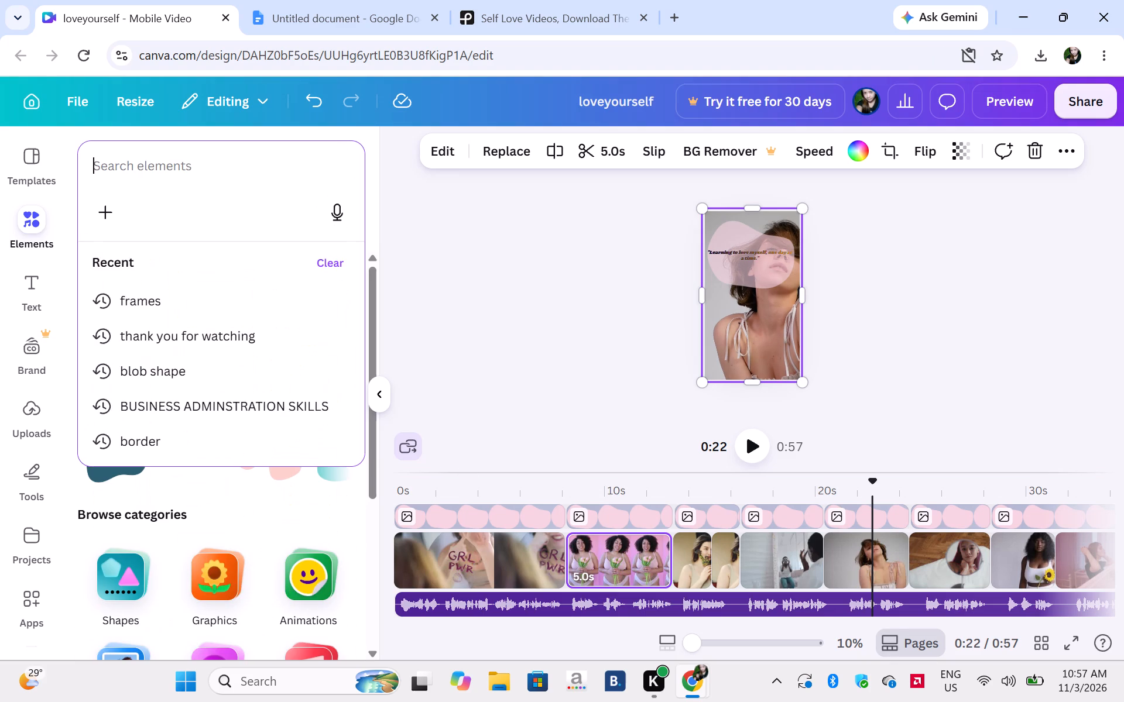
{"action": "type", "text": "leaves"}
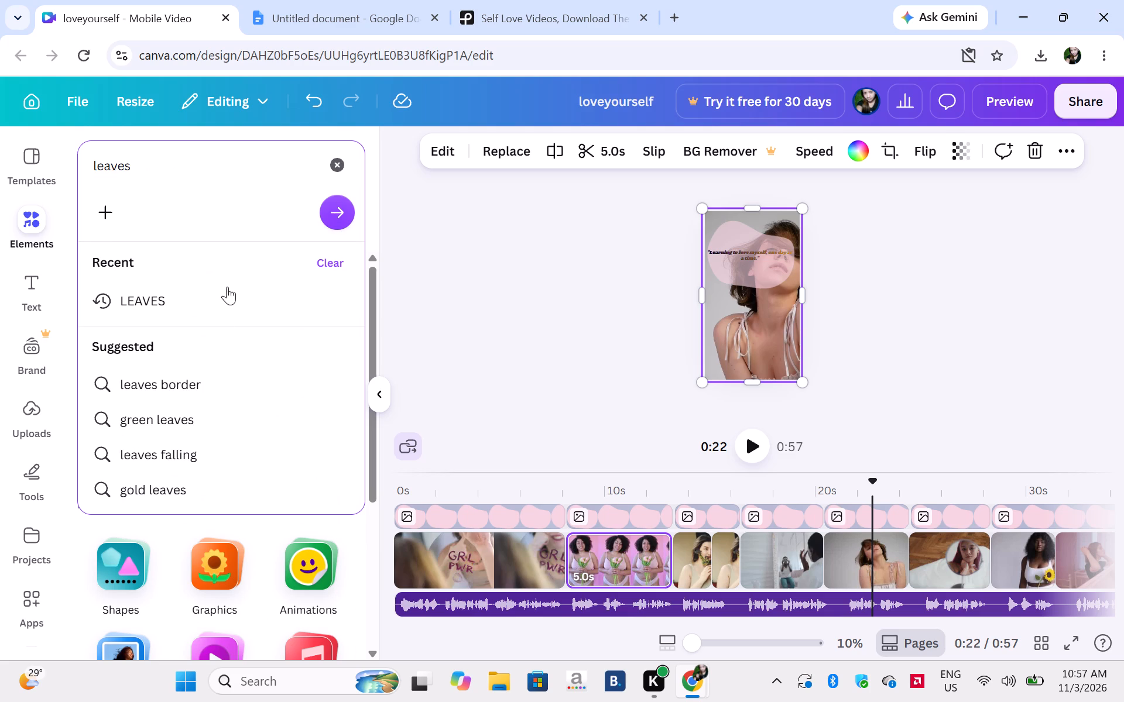
{"action": "left_click", "coordinate": [205, 374]}
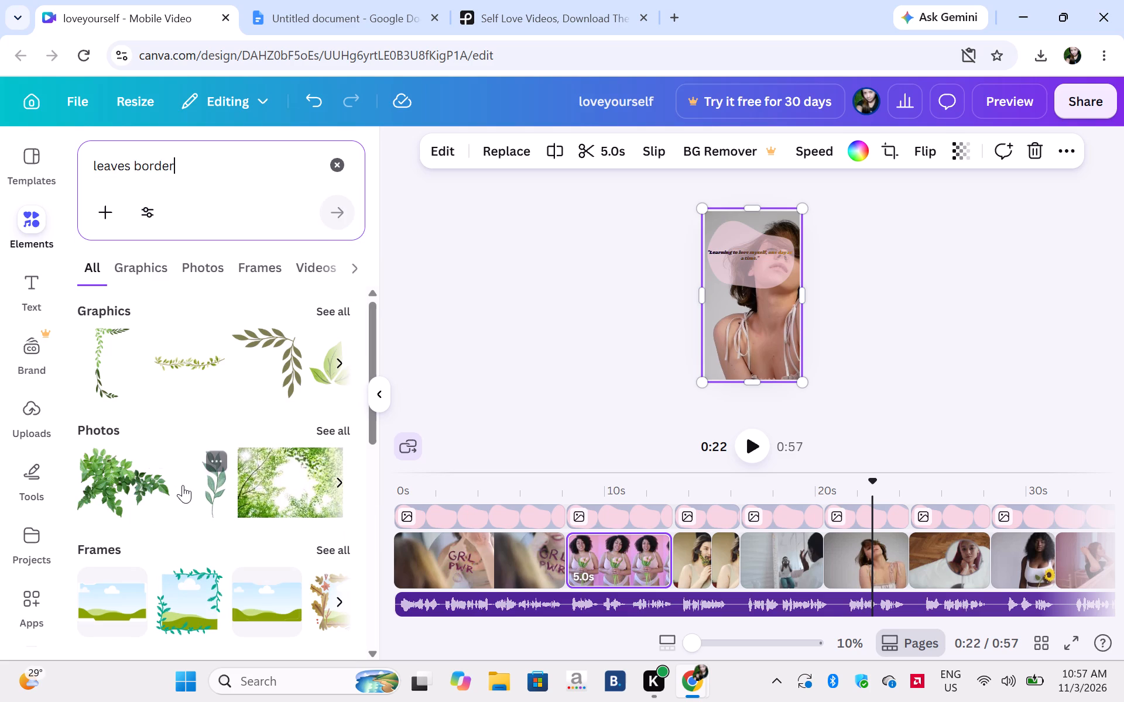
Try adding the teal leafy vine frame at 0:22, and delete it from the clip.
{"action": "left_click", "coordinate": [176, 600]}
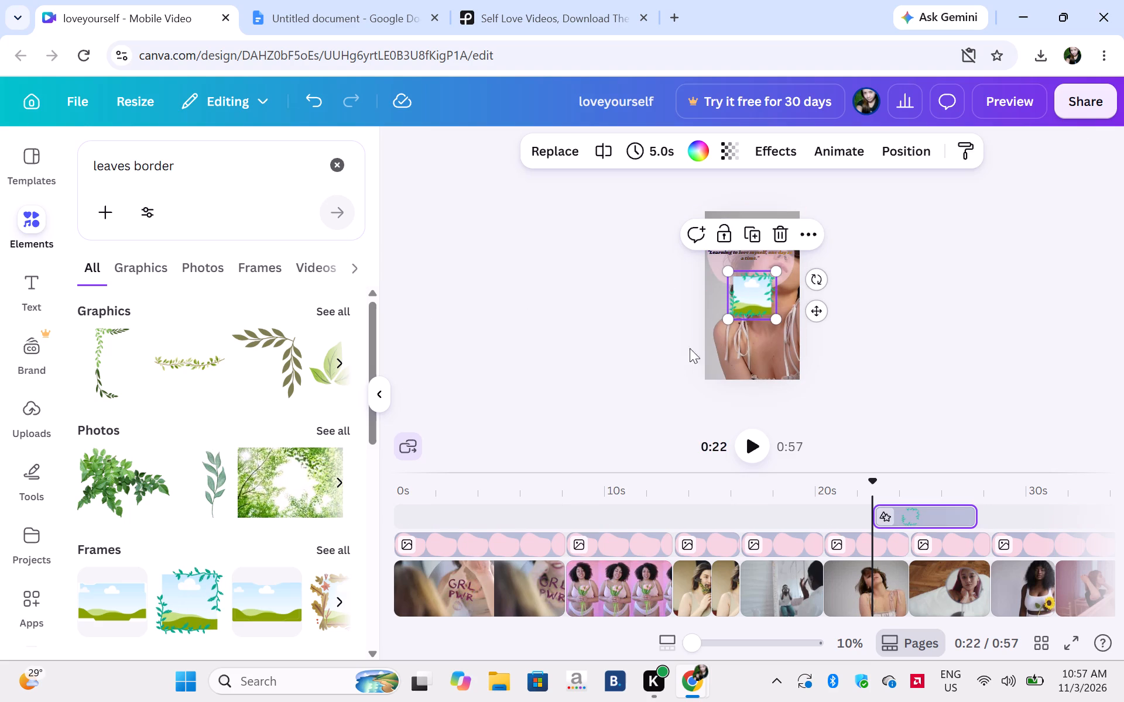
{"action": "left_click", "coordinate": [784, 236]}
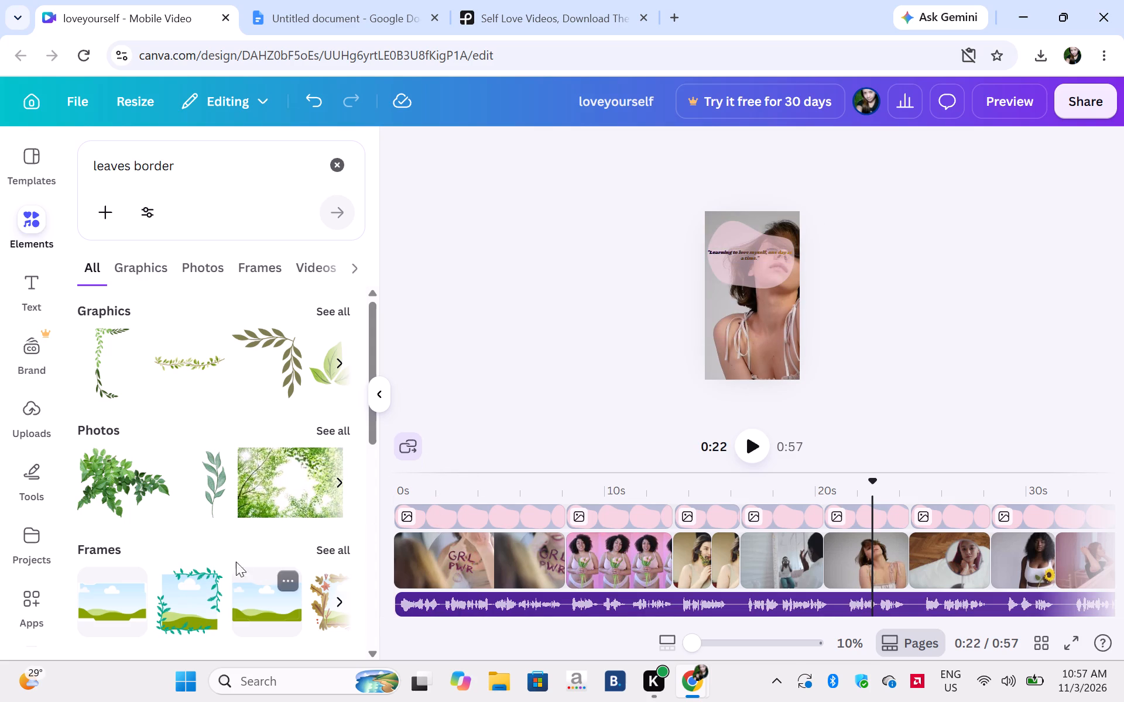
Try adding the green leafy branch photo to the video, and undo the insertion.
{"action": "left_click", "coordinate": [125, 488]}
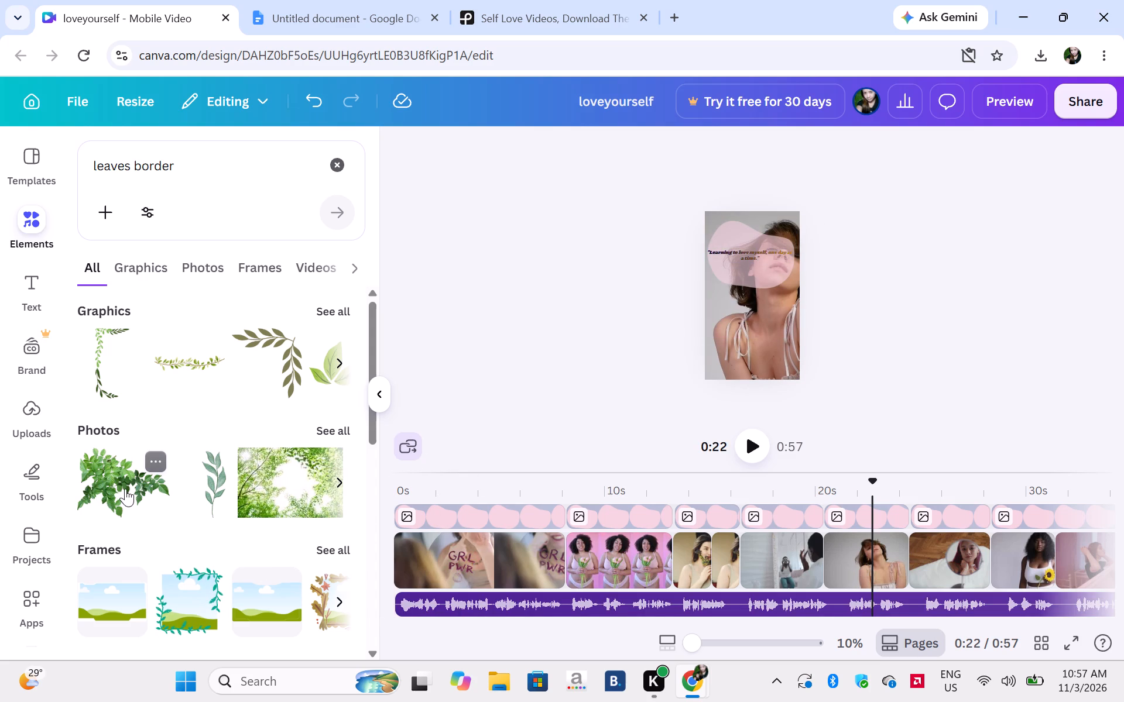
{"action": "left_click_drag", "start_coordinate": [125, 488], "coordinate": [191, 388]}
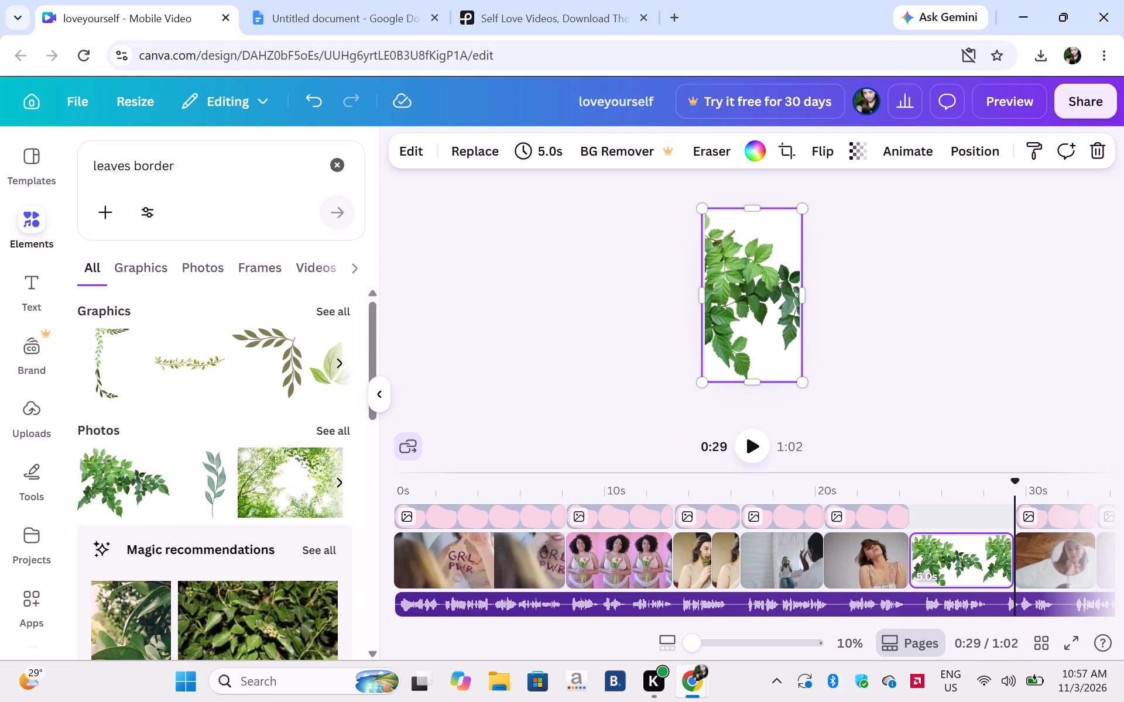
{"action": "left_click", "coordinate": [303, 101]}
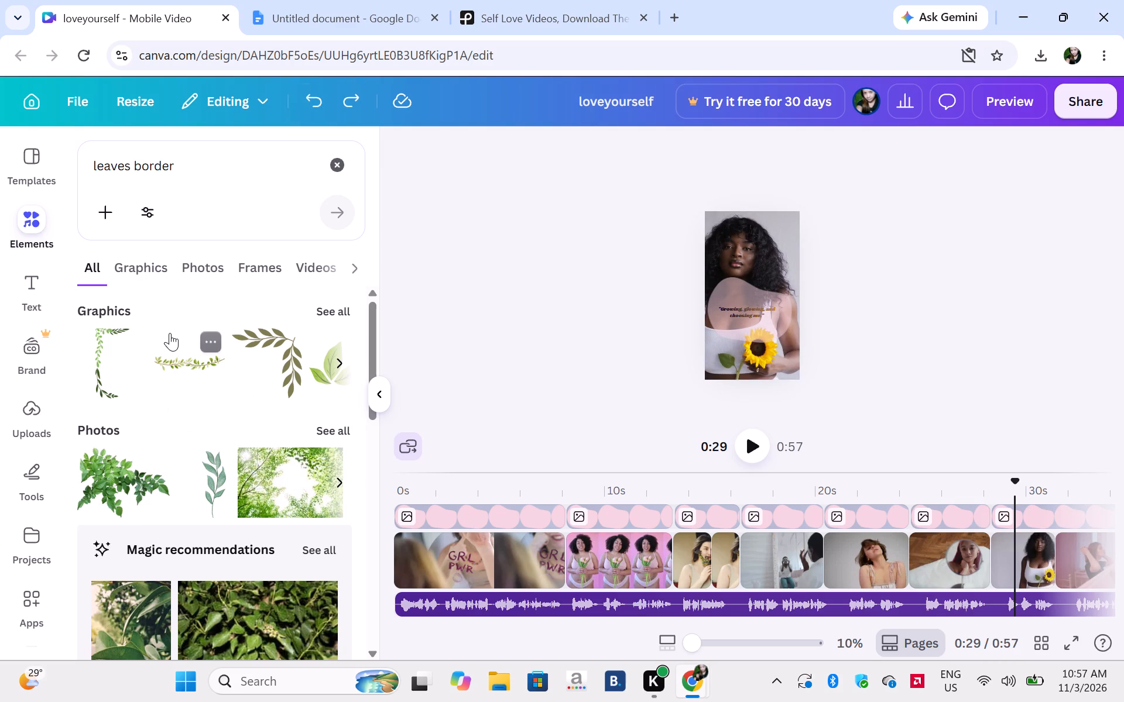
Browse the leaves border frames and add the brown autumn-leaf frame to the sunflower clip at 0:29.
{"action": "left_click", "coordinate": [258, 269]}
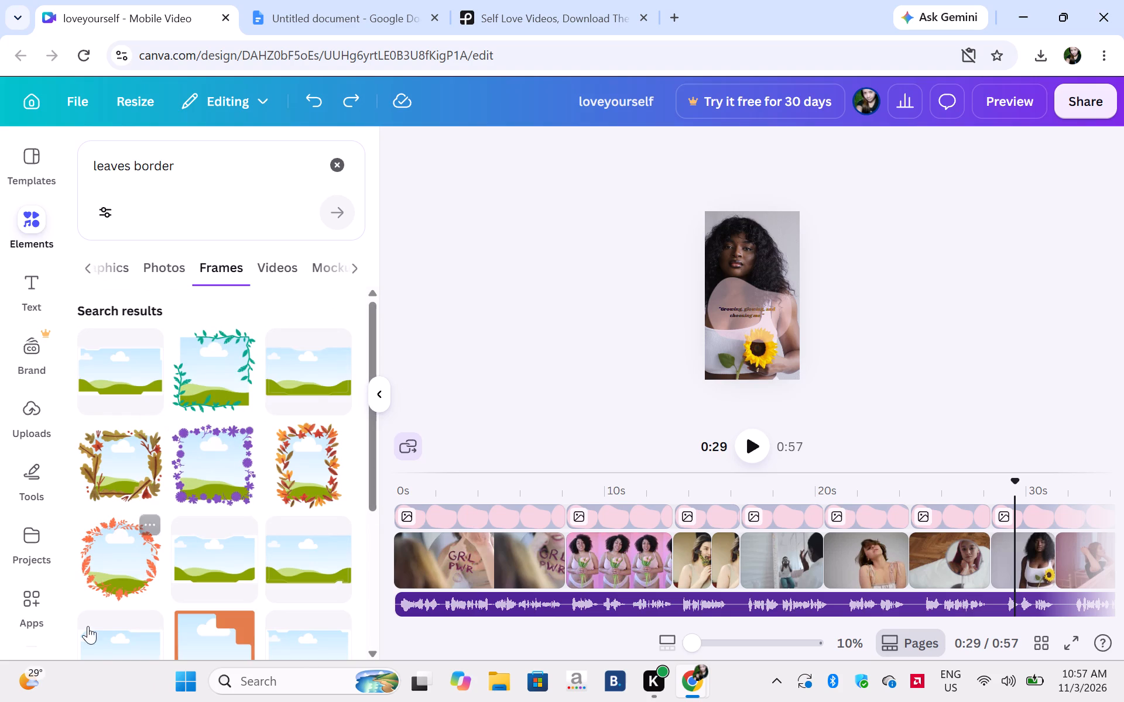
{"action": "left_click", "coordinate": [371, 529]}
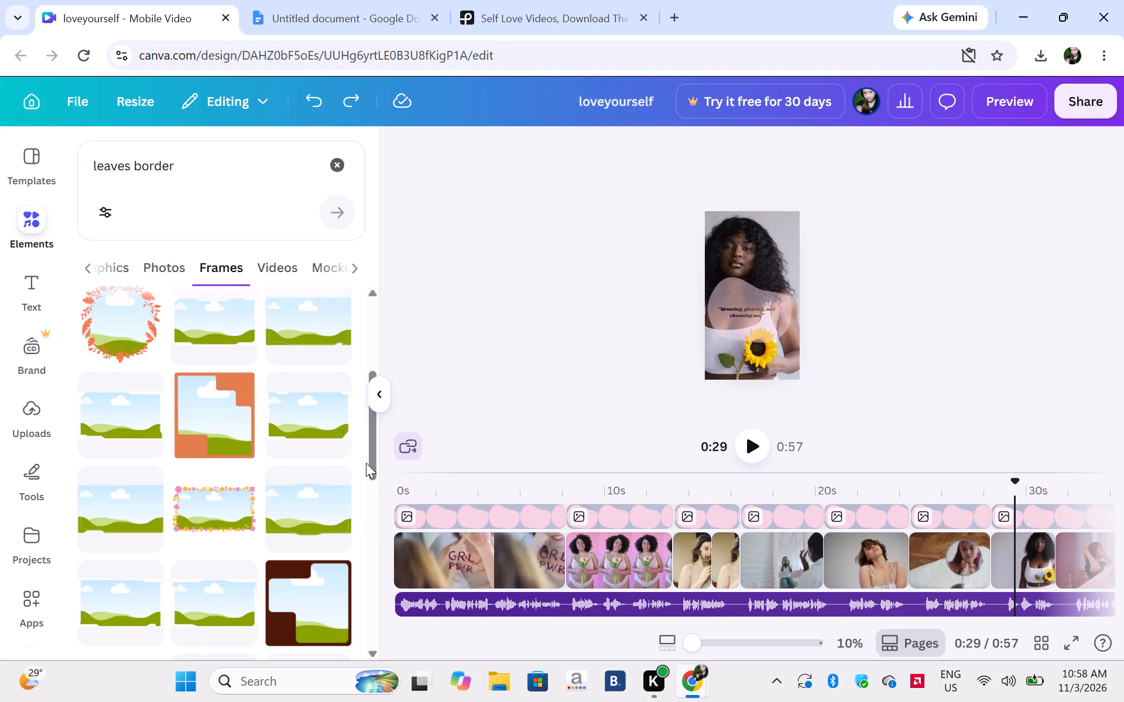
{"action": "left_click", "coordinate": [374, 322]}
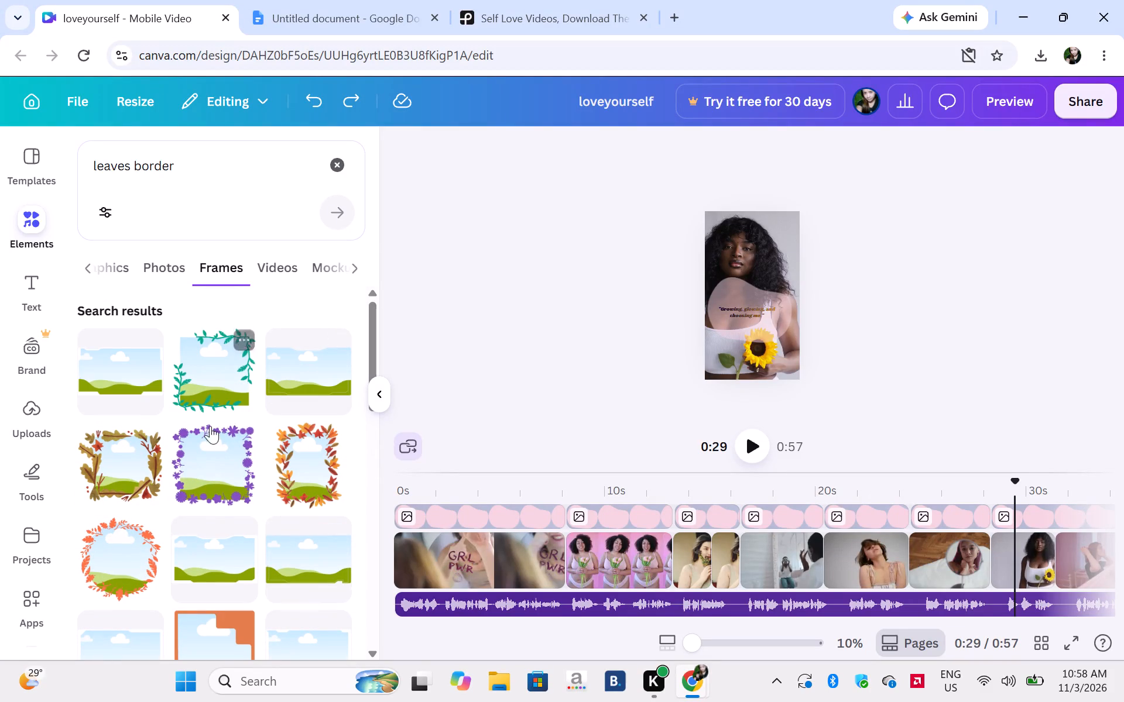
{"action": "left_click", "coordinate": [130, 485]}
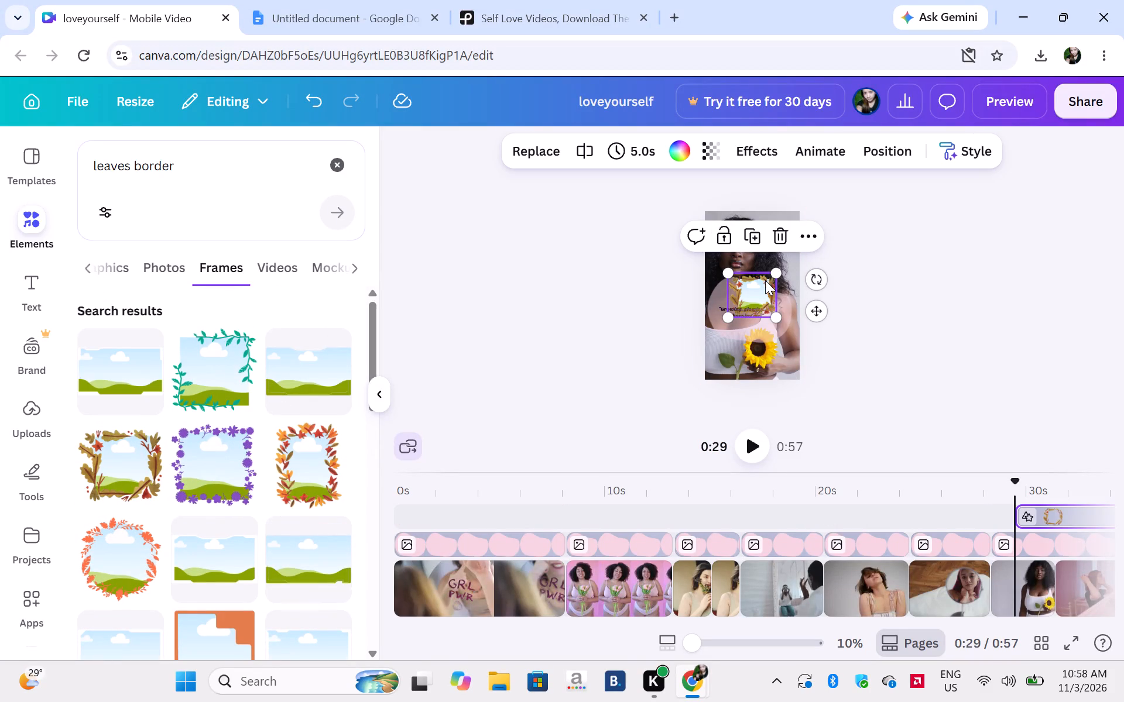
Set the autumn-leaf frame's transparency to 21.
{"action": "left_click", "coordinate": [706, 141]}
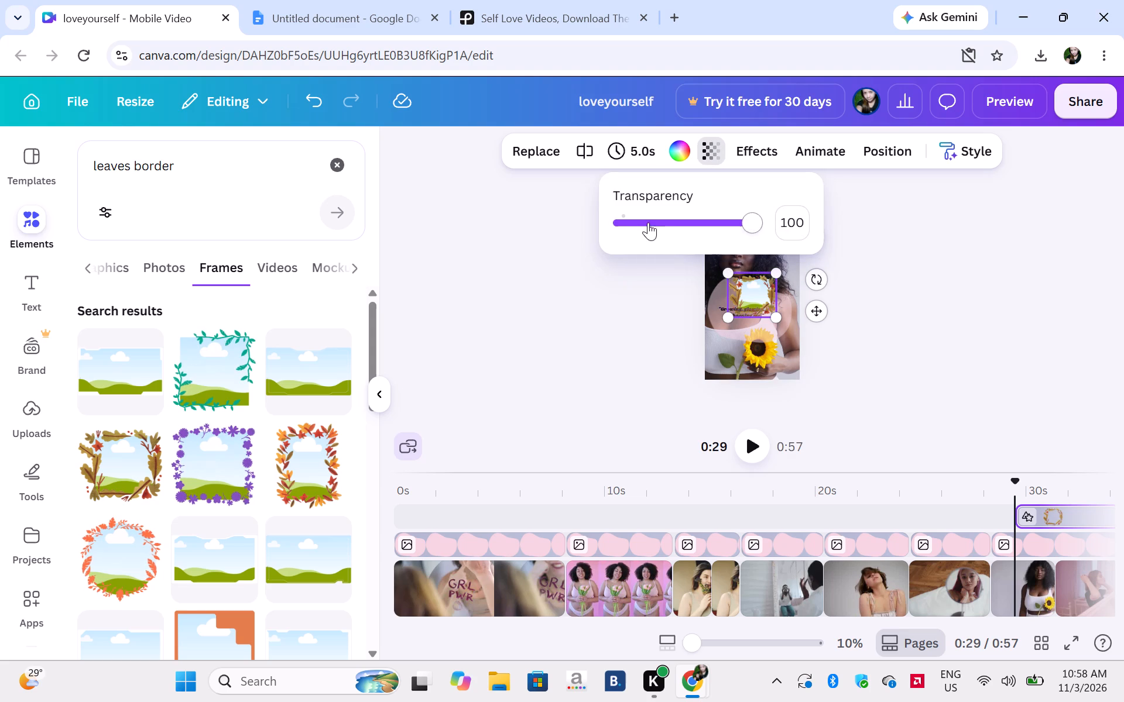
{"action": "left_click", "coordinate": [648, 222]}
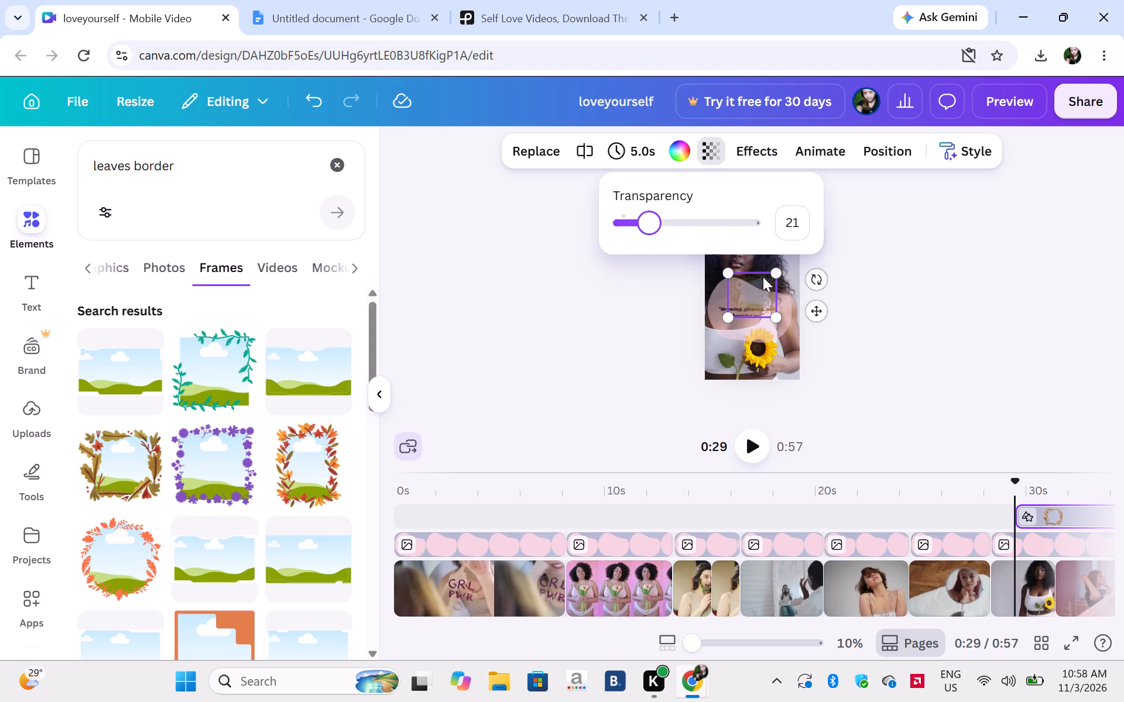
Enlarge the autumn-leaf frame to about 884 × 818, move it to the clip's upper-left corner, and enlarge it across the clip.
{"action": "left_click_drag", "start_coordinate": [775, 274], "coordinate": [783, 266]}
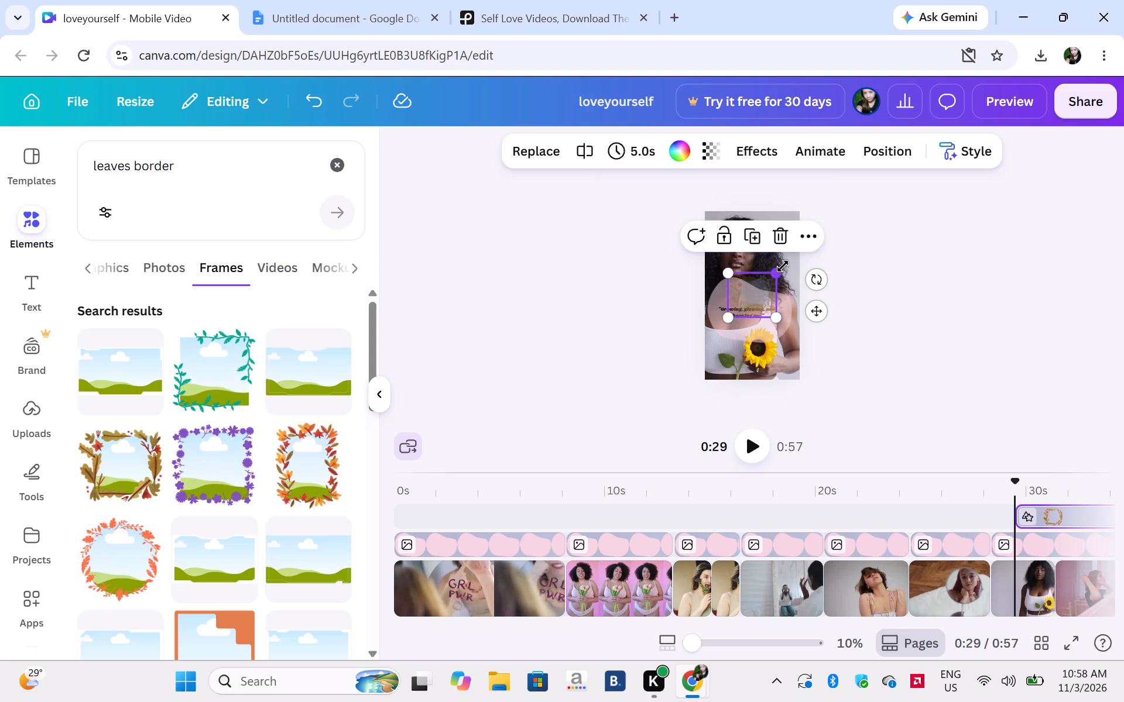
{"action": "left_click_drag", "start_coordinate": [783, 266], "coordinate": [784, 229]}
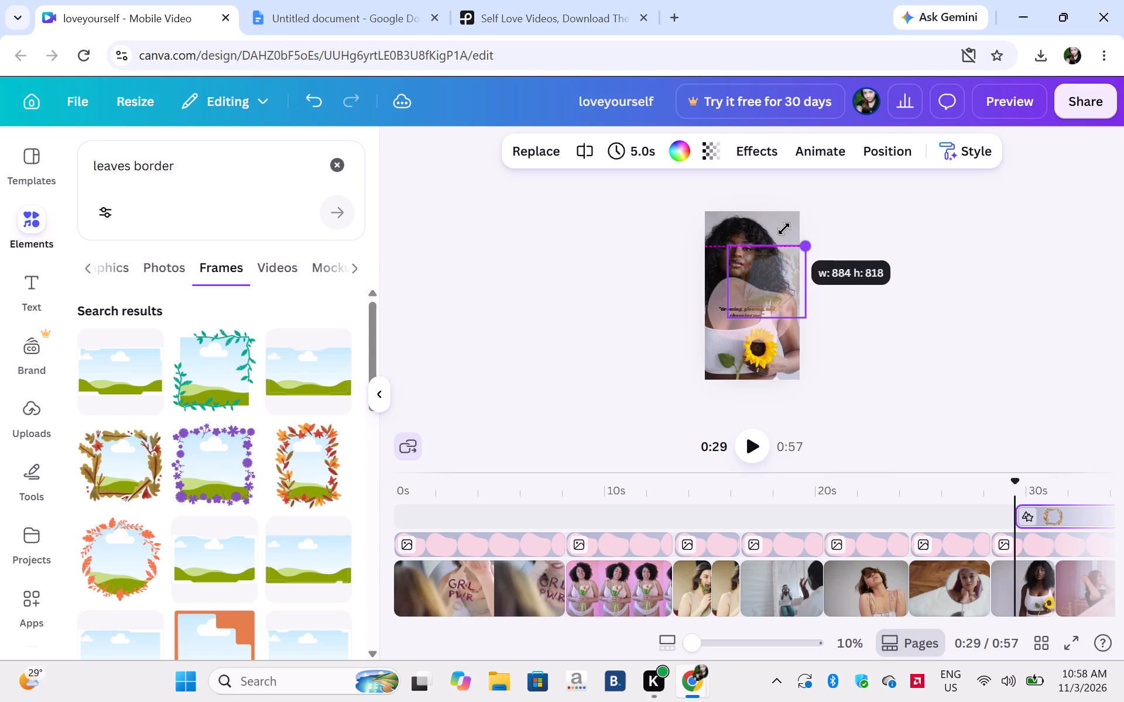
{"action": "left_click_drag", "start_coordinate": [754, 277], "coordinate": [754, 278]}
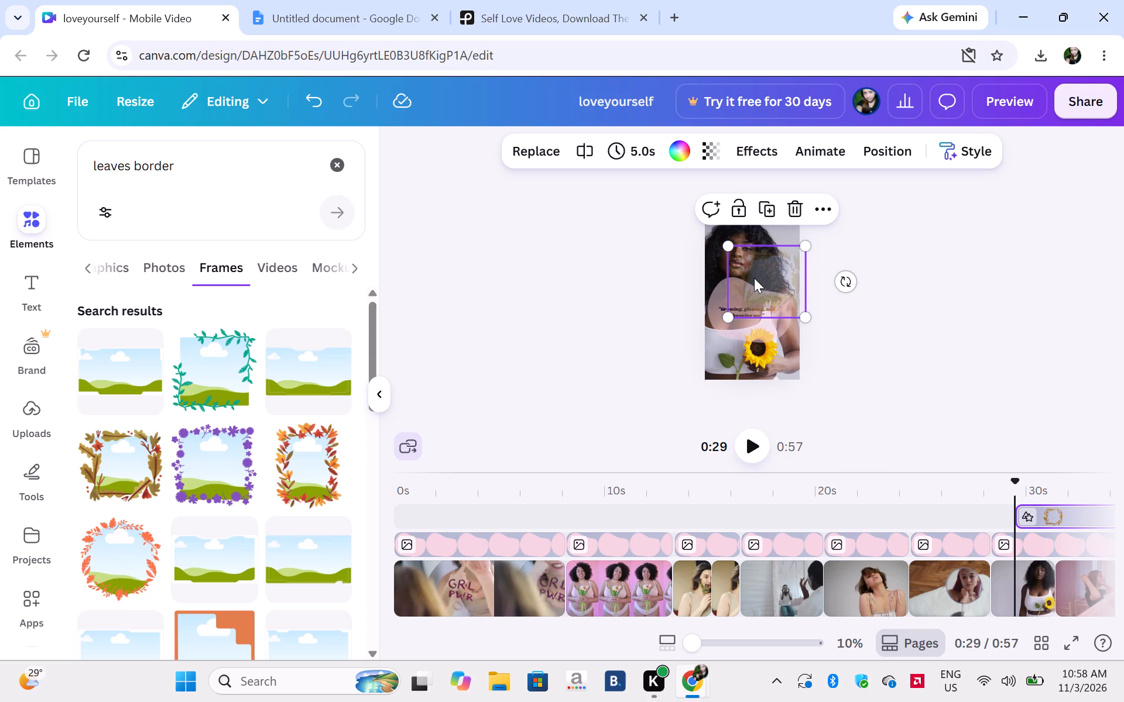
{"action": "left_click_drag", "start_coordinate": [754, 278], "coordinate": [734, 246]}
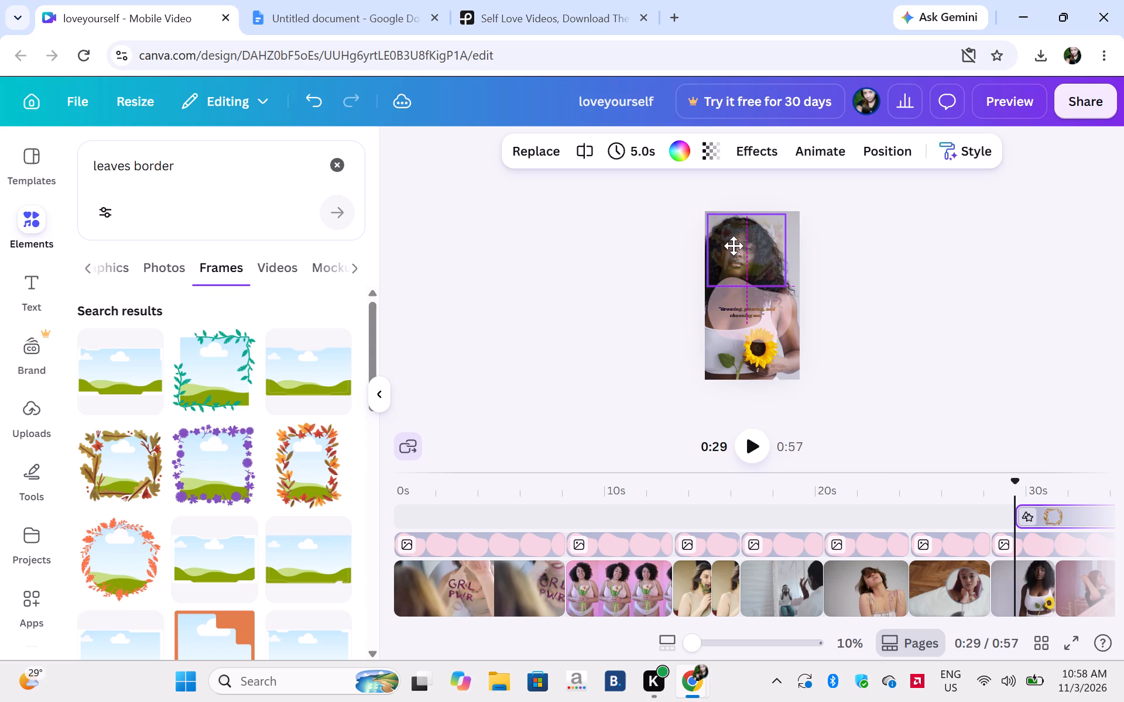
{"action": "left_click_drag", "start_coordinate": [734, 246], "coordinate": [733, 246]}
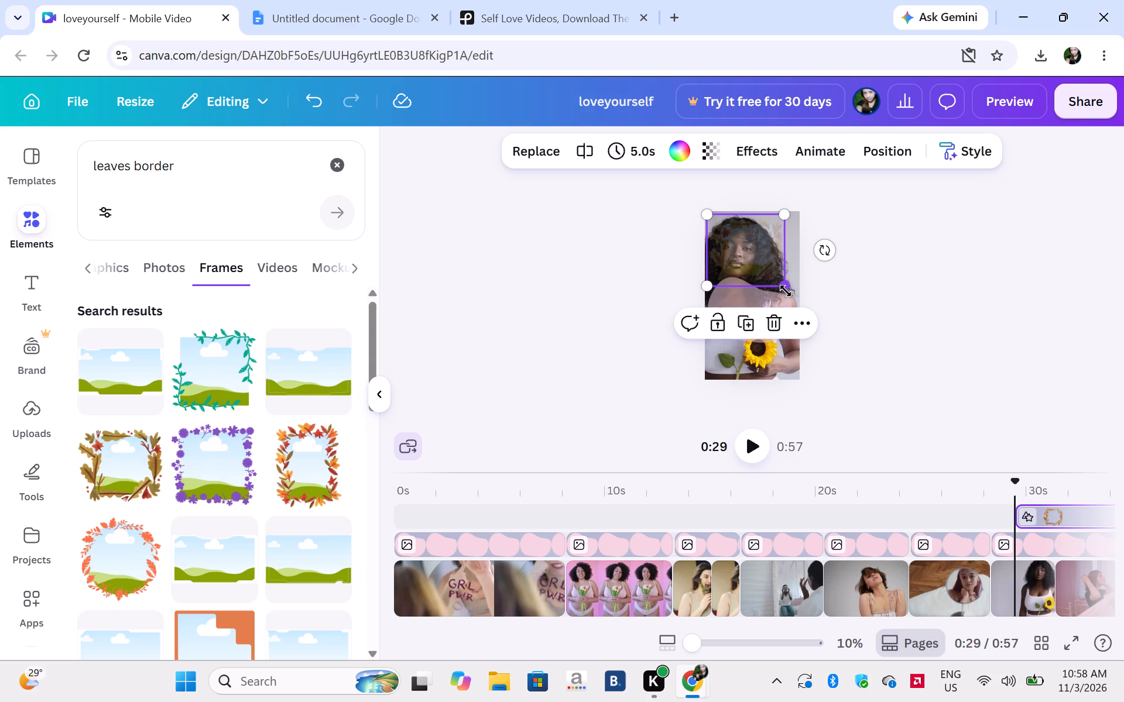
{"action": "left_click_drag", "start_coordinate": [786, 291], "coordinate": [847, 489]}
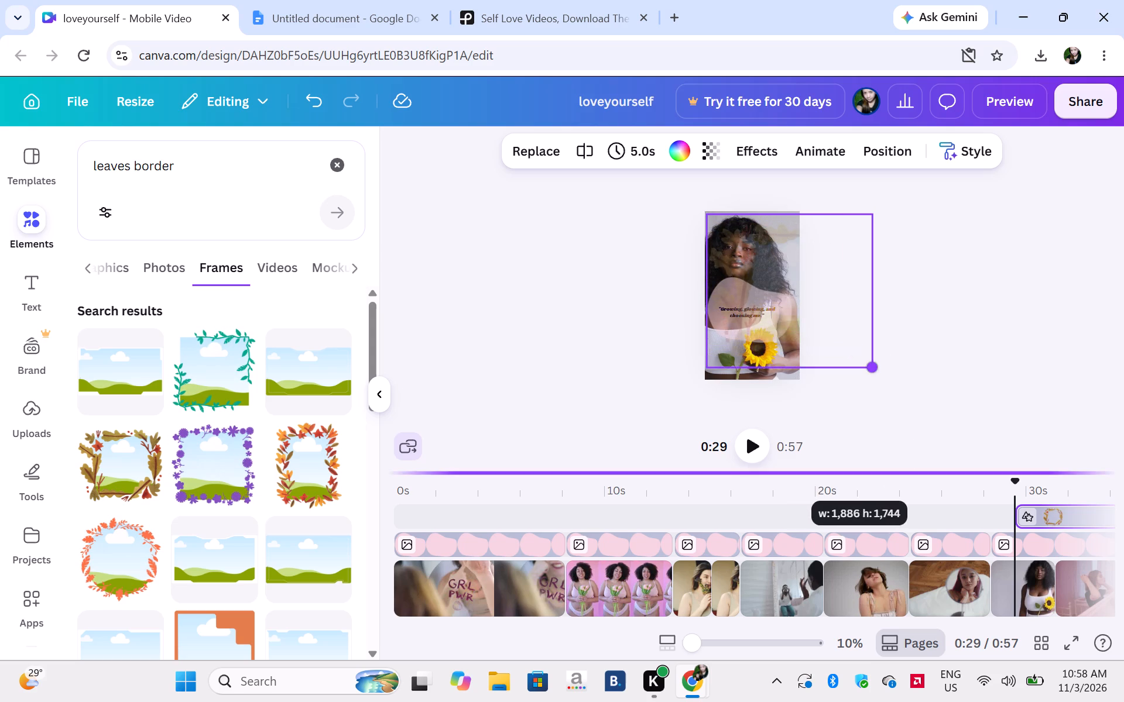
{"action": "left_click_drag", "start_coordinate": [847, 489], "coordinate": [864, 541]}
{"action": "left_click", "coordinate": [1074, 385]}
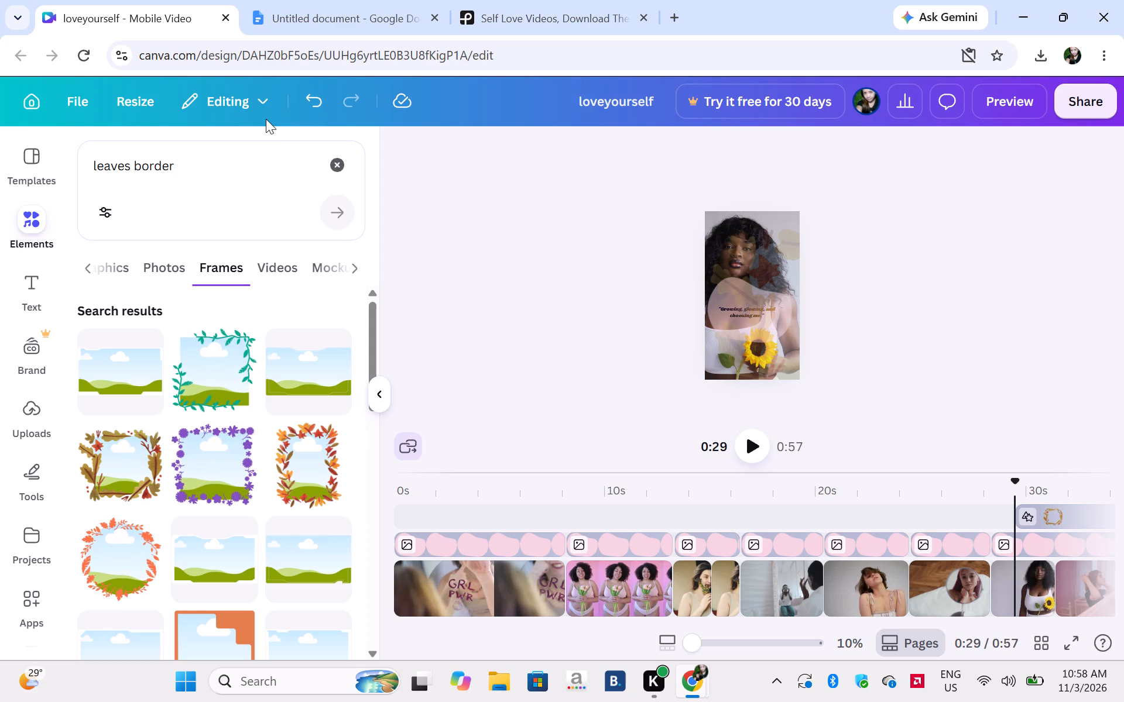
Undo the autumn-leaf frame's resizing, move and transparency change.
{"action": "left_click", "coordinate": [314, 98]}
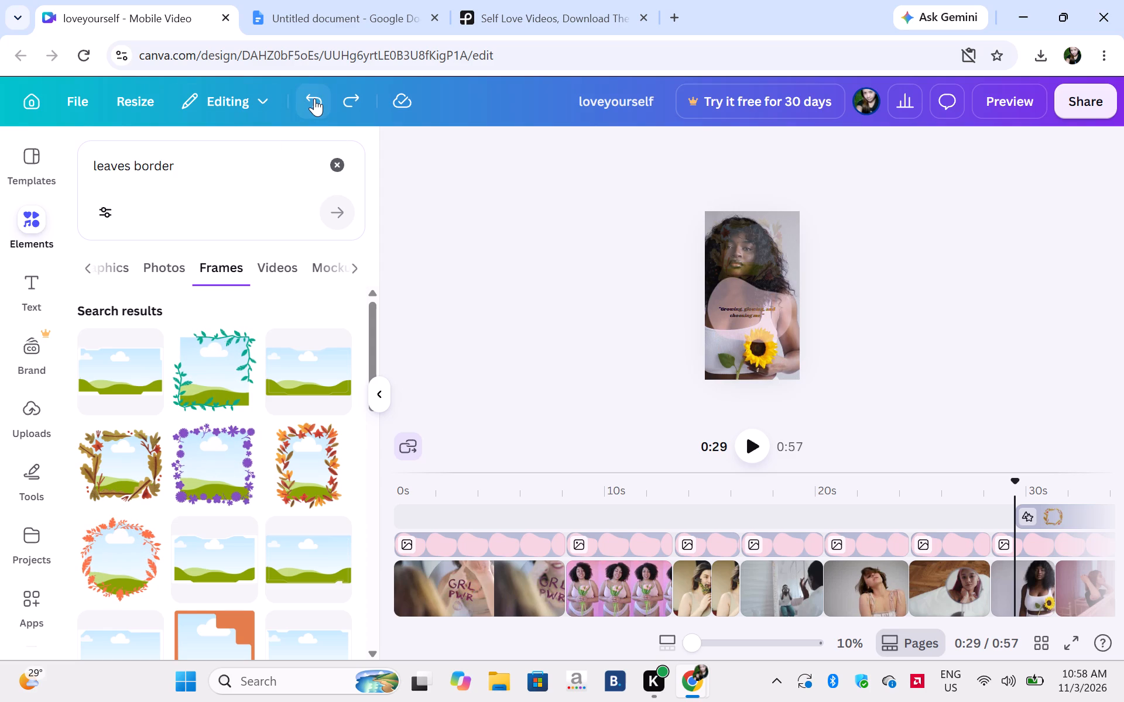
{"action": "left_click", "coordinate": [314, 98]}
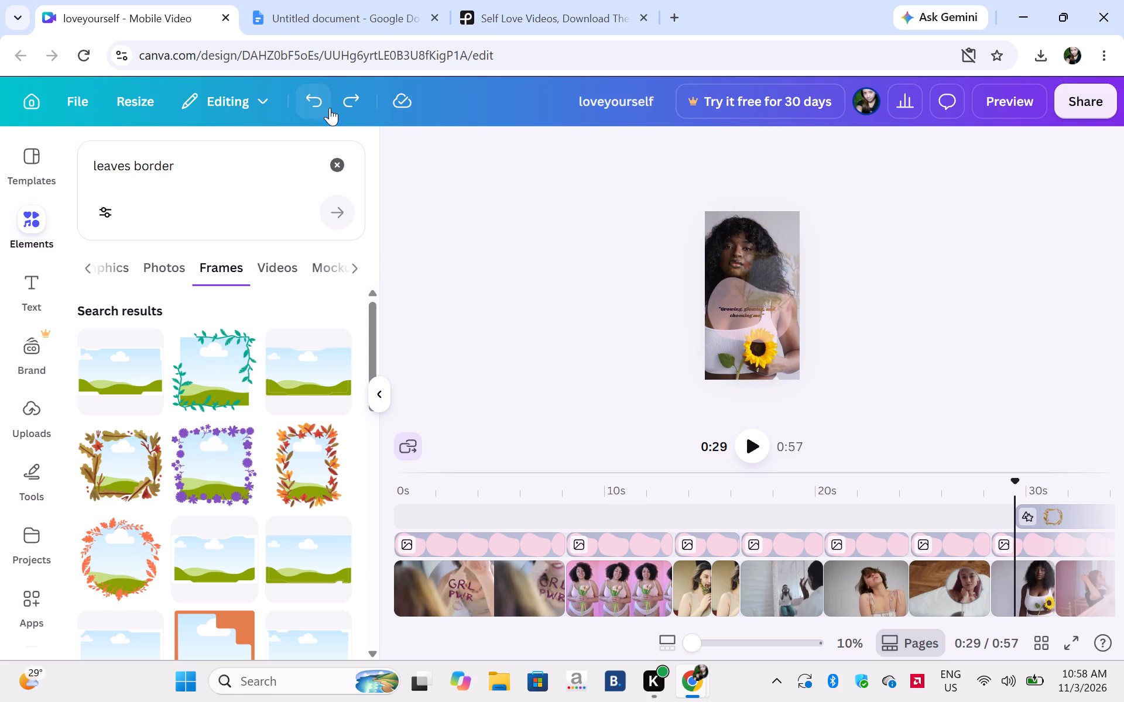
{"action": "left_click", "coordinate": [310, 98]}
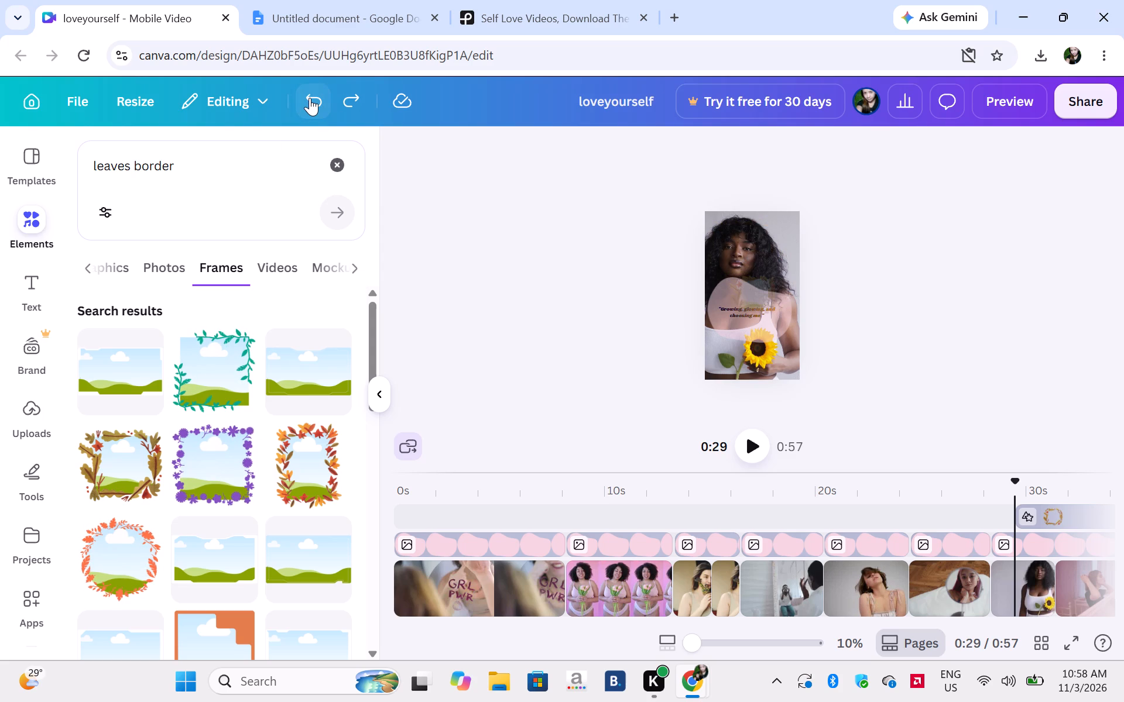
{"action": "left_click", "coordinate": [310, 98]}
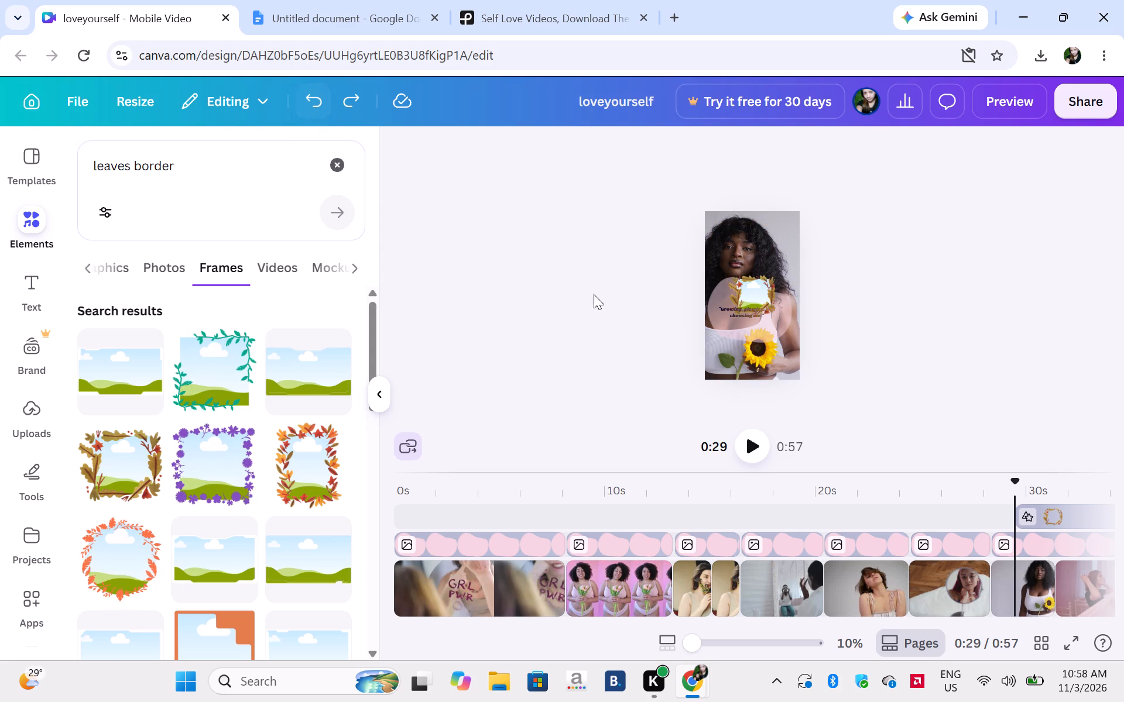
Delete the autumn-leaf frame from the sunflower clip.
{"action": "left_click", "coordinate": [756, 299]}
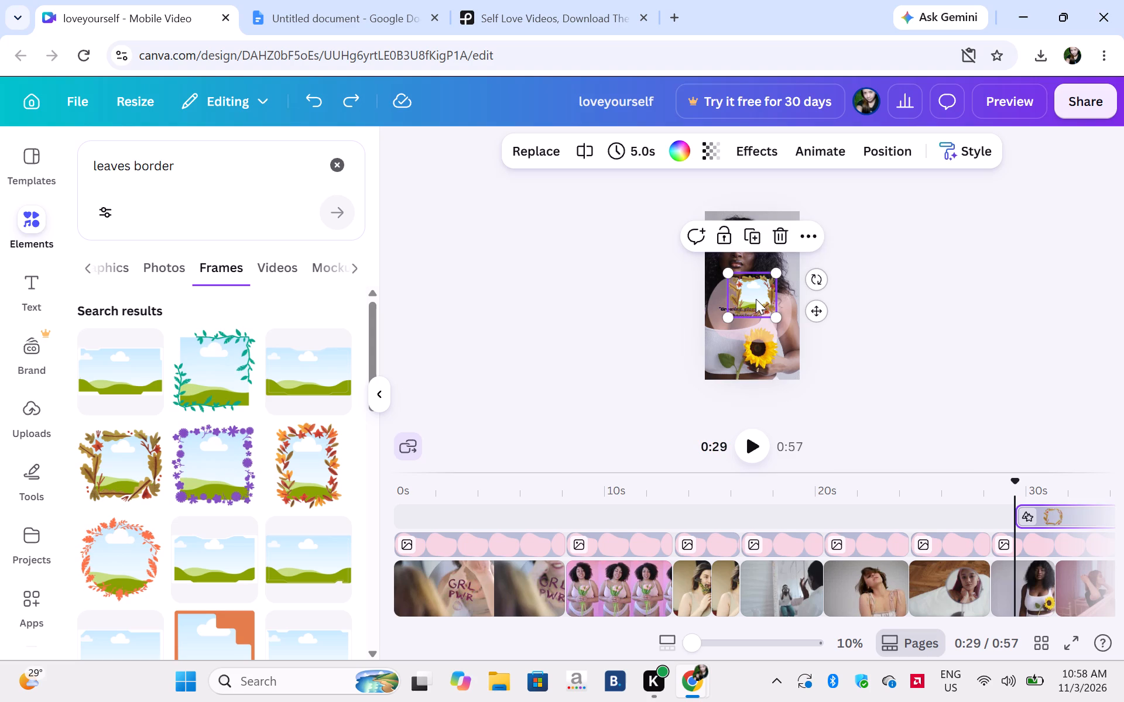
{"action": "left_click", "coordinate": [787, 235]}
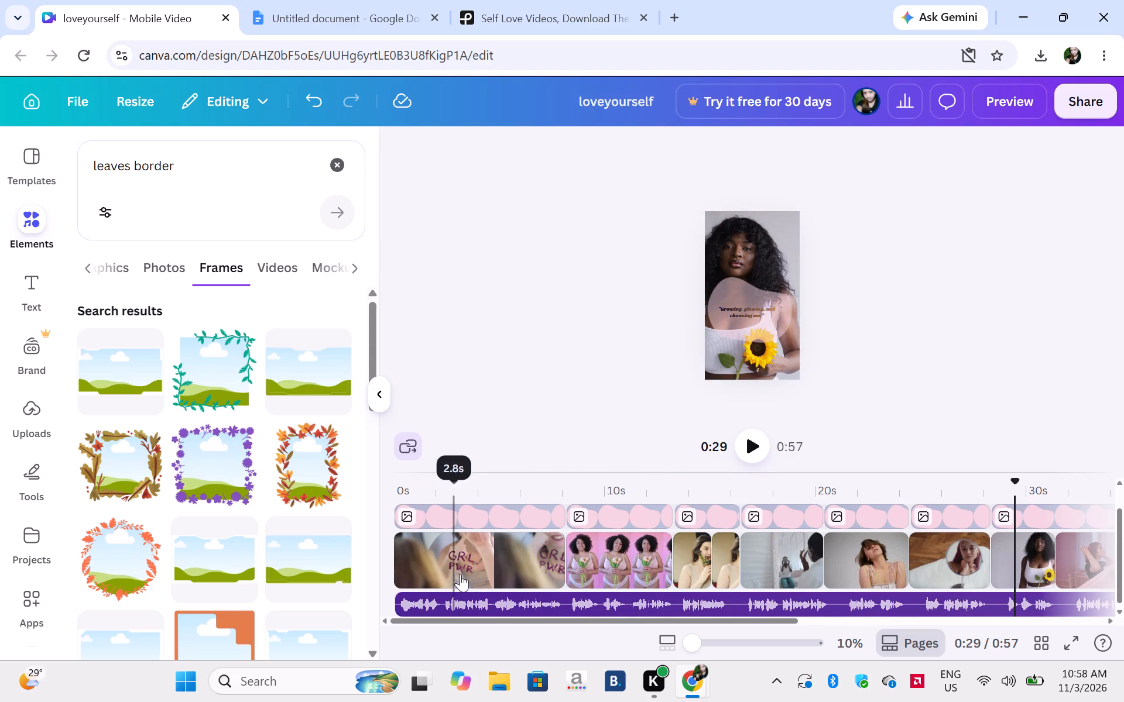
Add the green leafy vine corner border from the leaves border graphics to the opening GRL PWR clip, enlarge it and align it to the upper-left corner.
{"action": "left_click", "coordinate": [458, 568]}
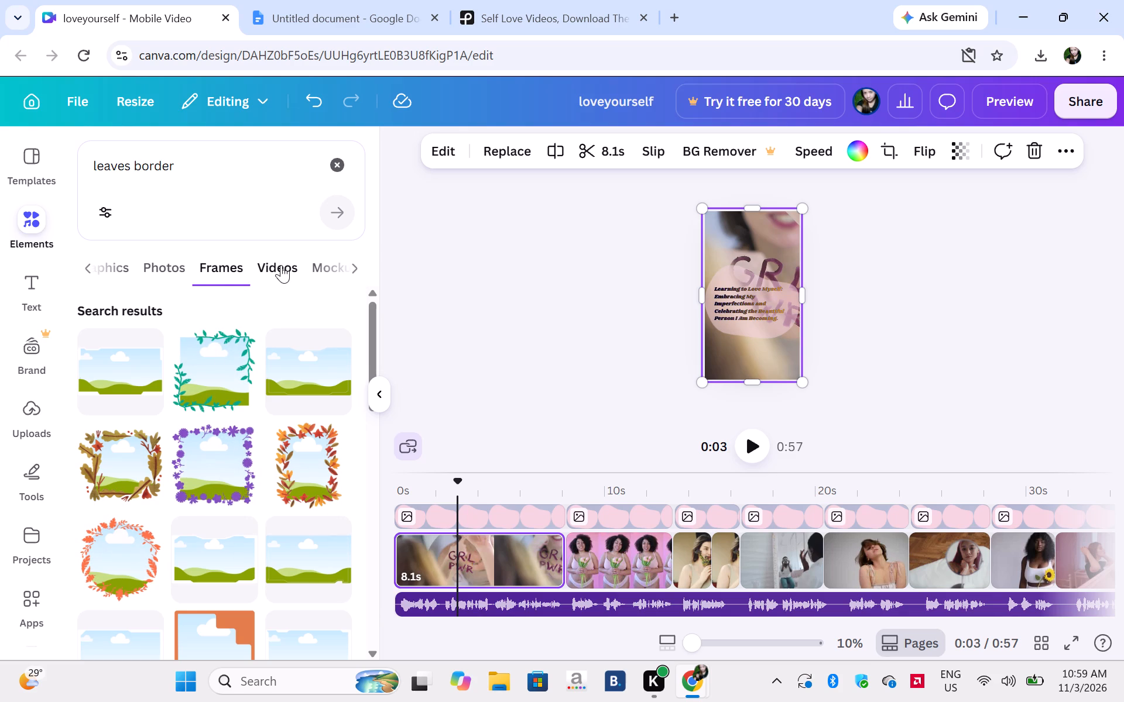
{"action": "left_click", "coordinate": [102, 272]}
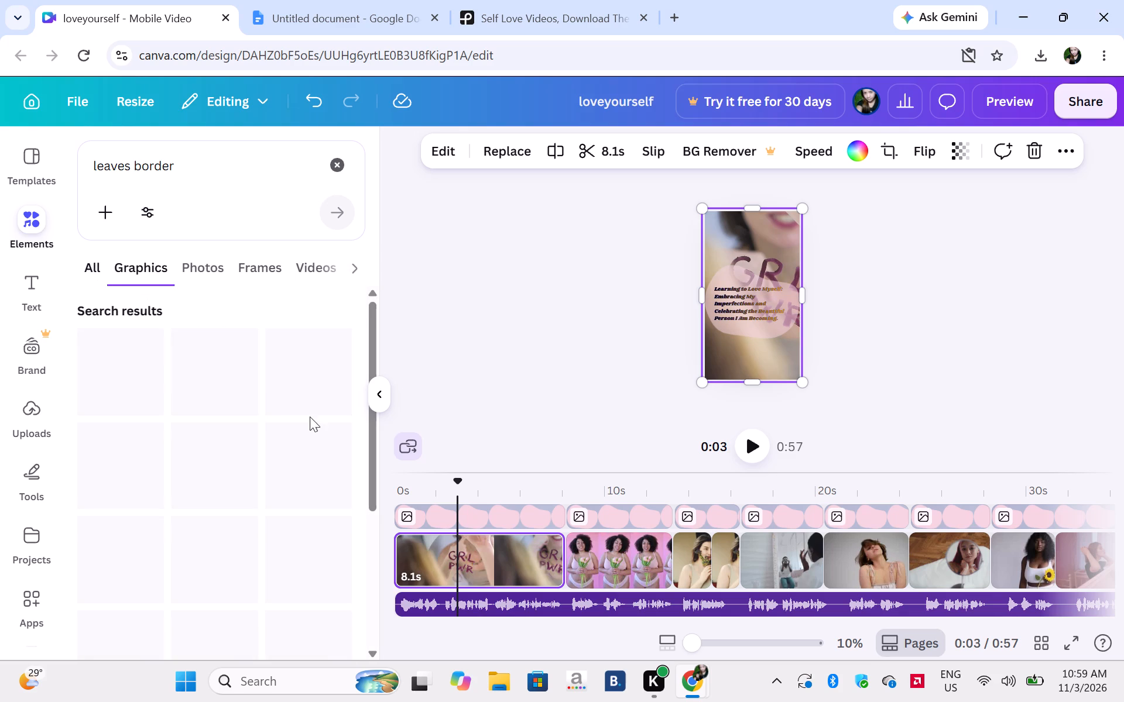
{"action": "left_click", "coordinate": [104, 374]}
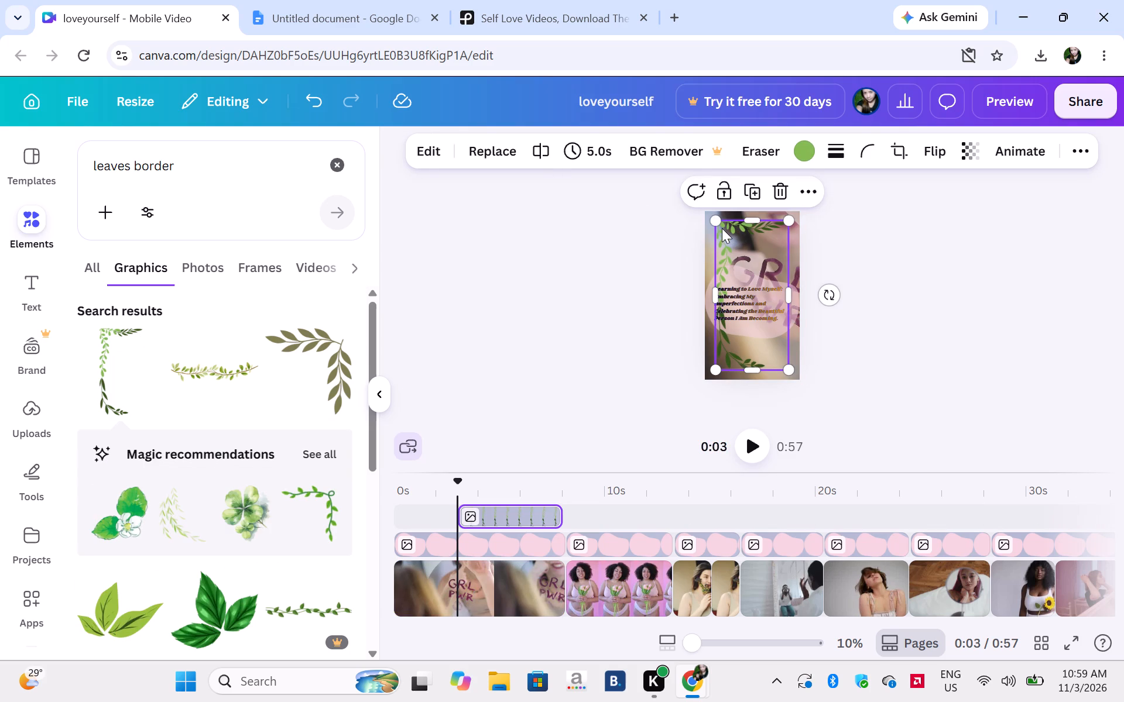
{"action": "left_click_drag", "start_coordinate": [710, 221], "coordinate": [691, 204]}
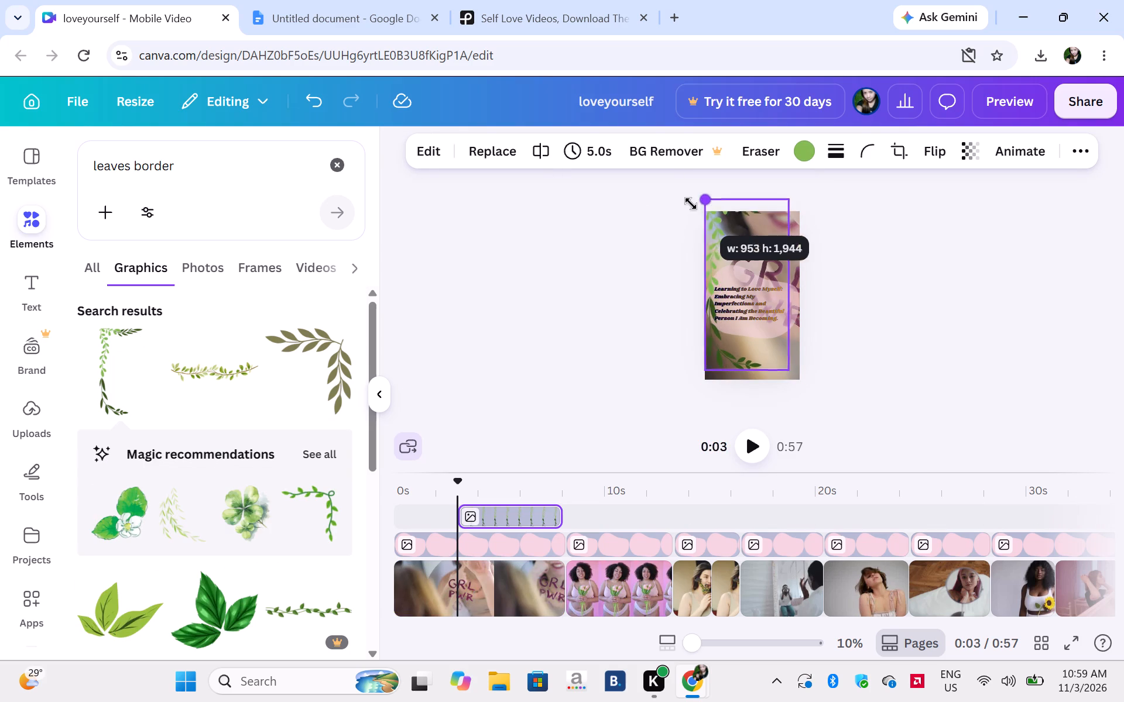
{"action": "left_click_drag", "start_coordinate": [691, 204], "coordinate": [693, 219]}
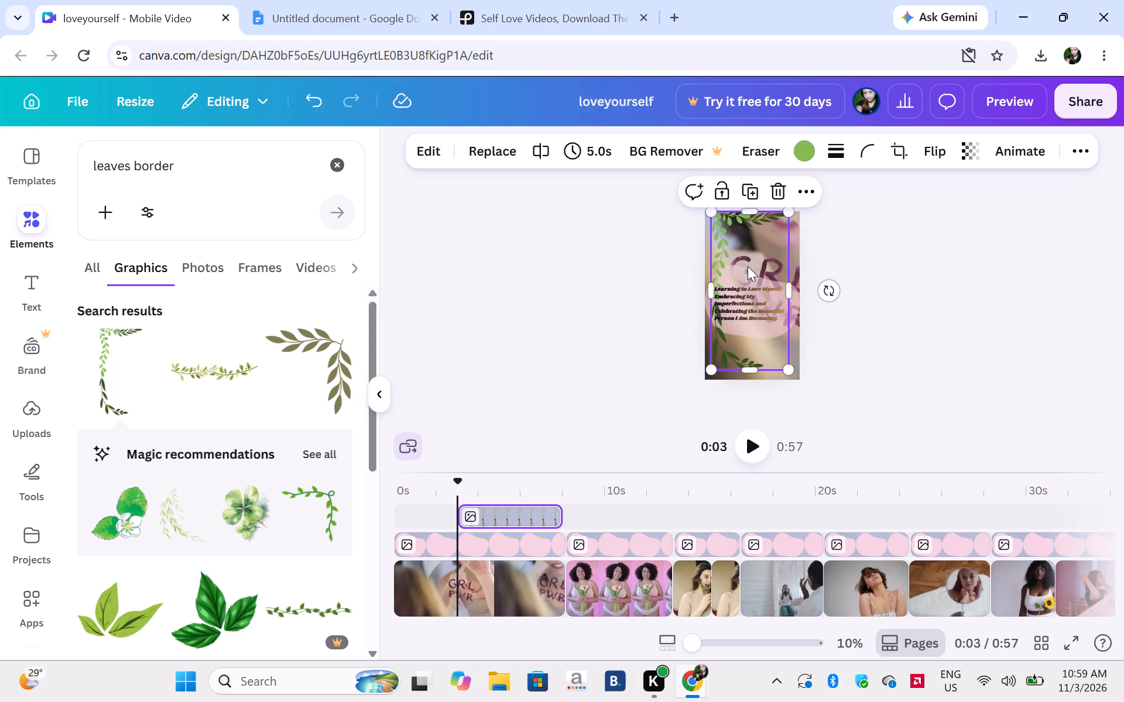
{"action": "left_click_drag", "start_coordinate": [748, 266], "coordinate": [740, 270]}
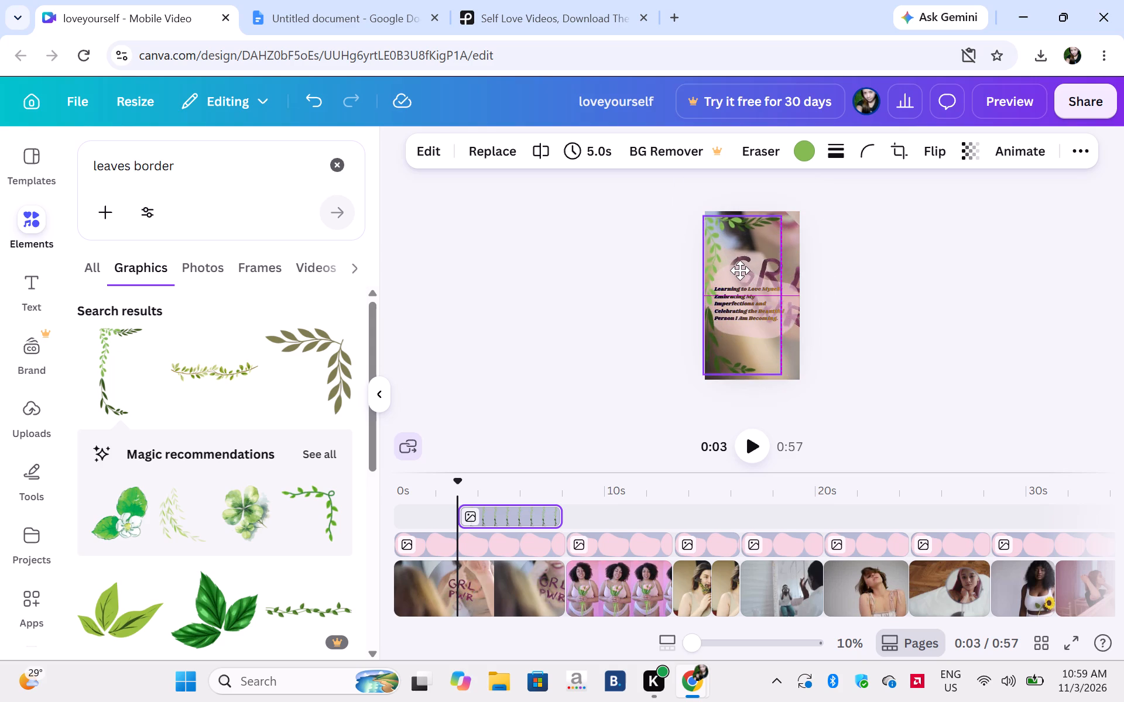
{"action": "left_click_drag", "start_coordinate": [740, 270], "coordinate": [742, 266]}
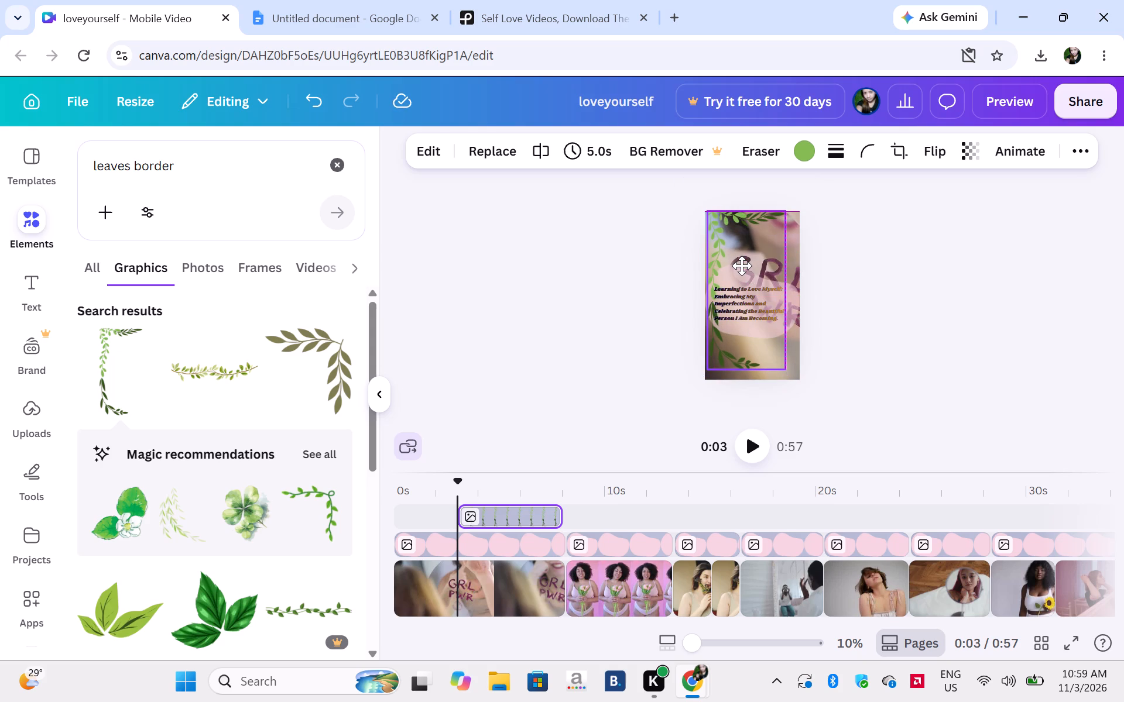
{"action": "left_click_drag", "start_coordinate": [742, 266], "coordinate": [741, 266]}
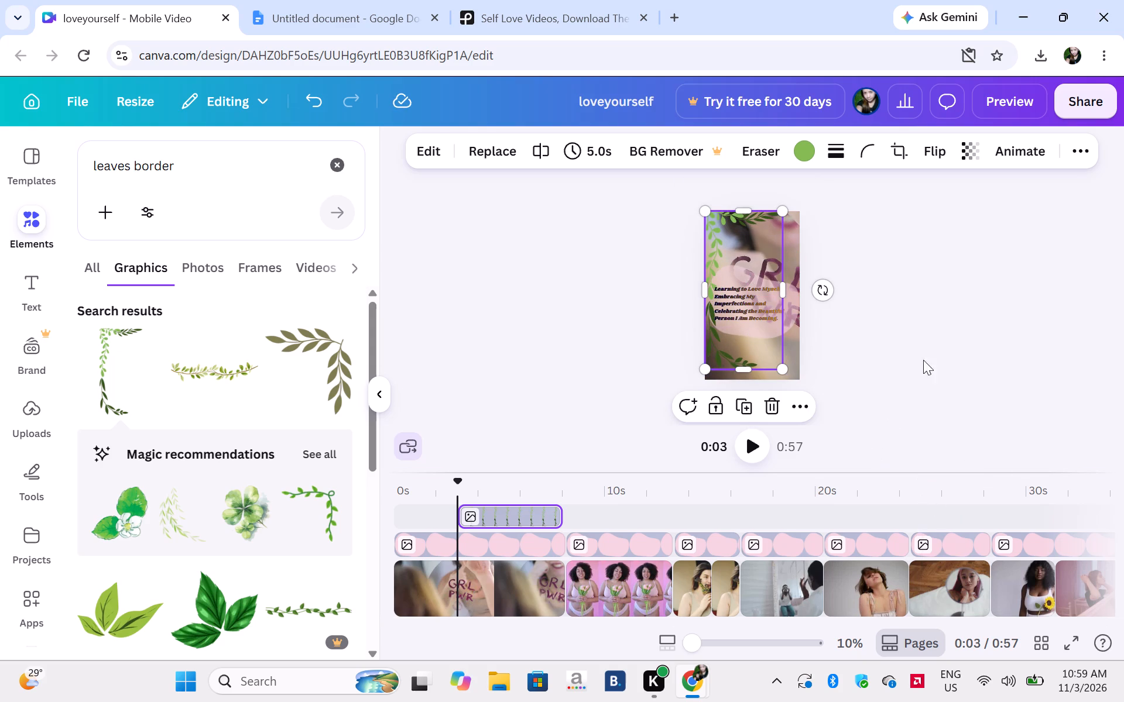
{"action": "left_click", "coordinate": [936, 343]}
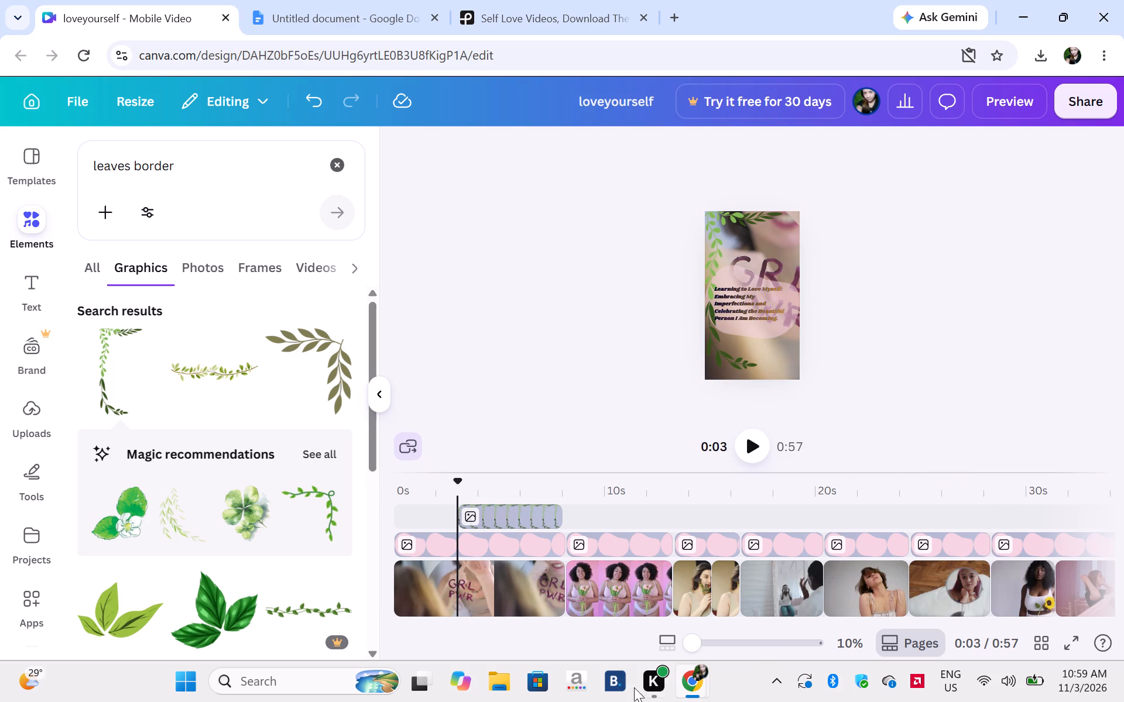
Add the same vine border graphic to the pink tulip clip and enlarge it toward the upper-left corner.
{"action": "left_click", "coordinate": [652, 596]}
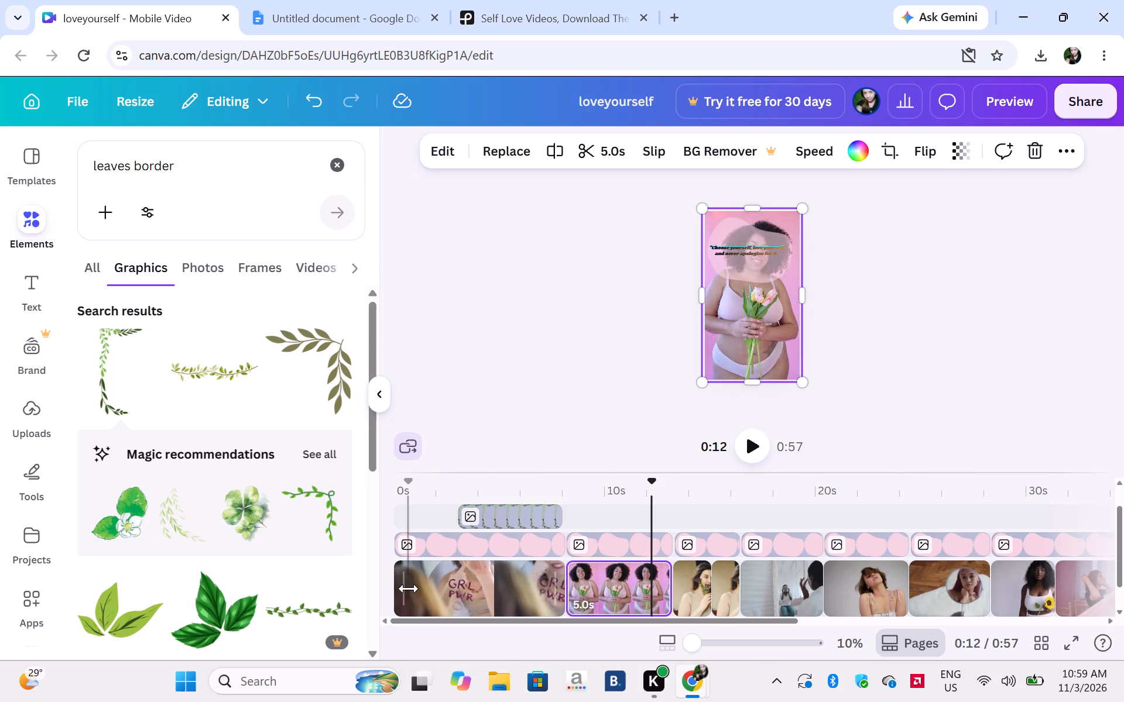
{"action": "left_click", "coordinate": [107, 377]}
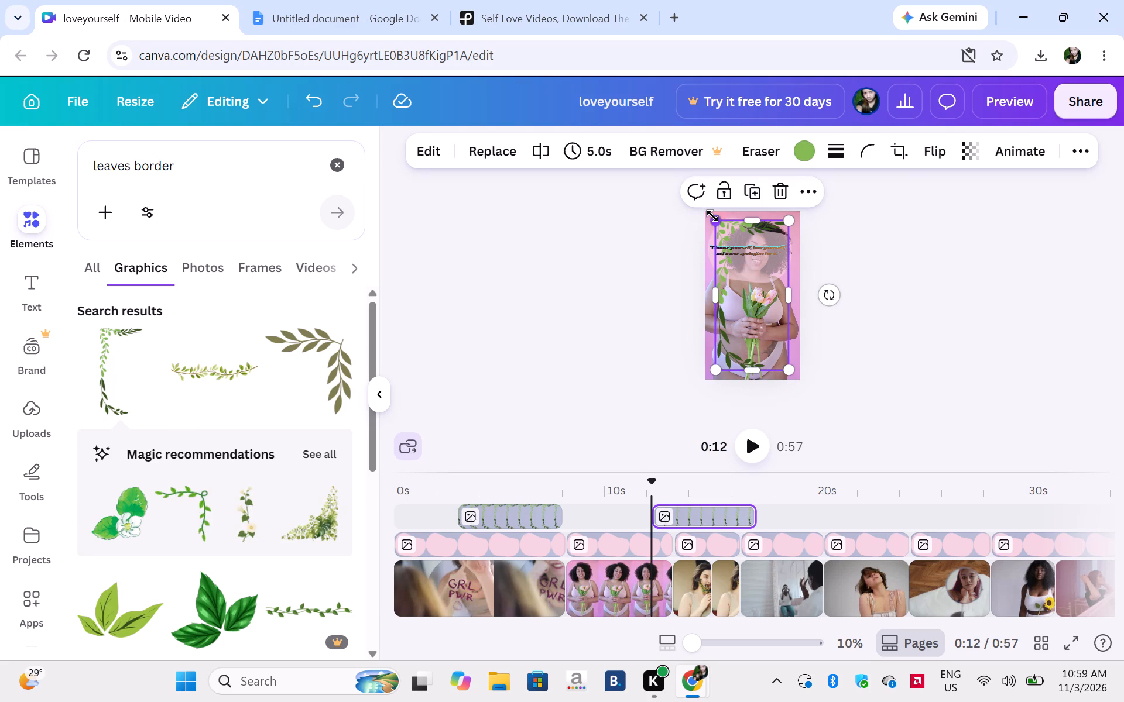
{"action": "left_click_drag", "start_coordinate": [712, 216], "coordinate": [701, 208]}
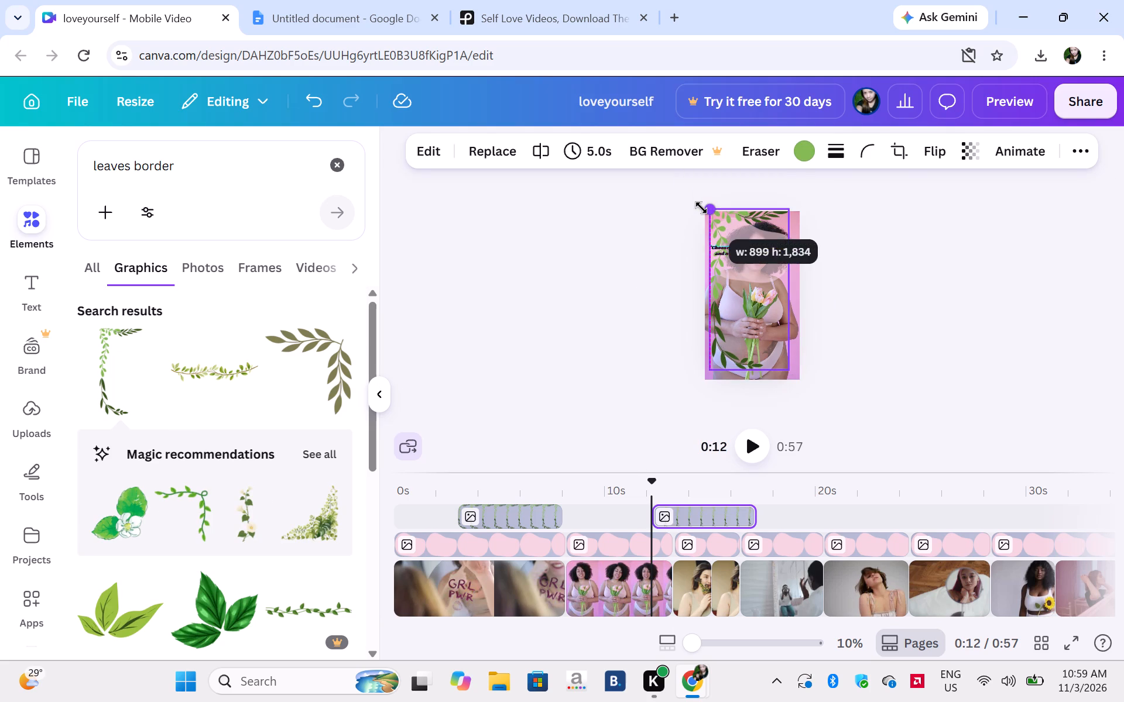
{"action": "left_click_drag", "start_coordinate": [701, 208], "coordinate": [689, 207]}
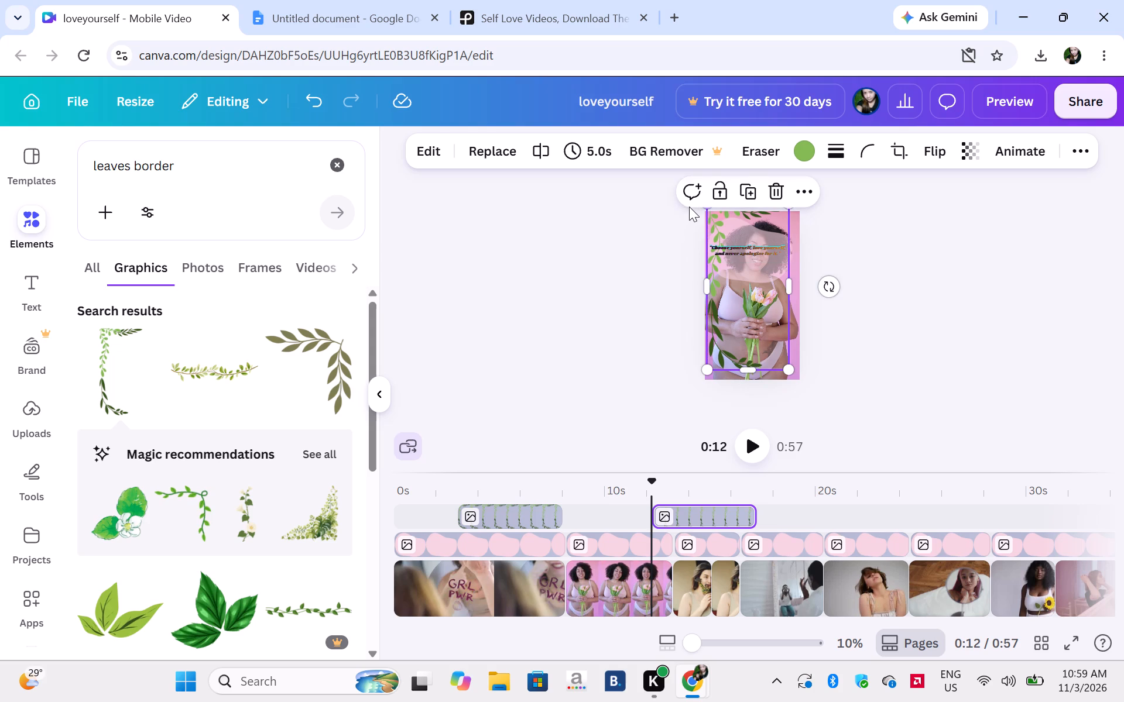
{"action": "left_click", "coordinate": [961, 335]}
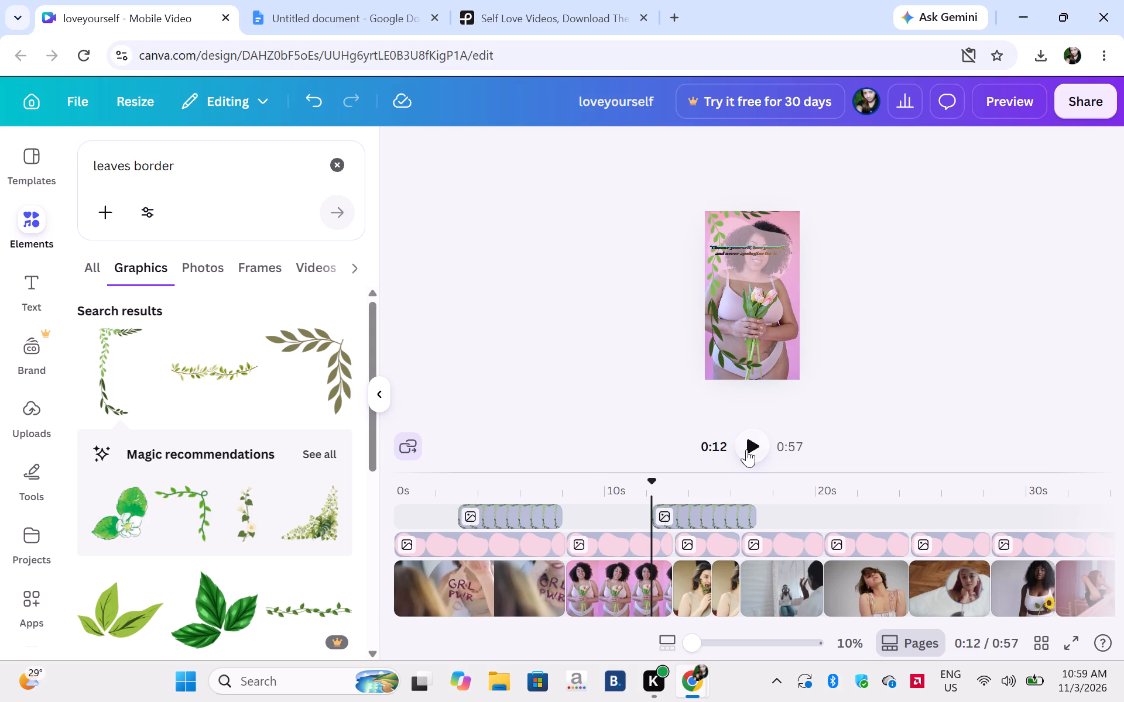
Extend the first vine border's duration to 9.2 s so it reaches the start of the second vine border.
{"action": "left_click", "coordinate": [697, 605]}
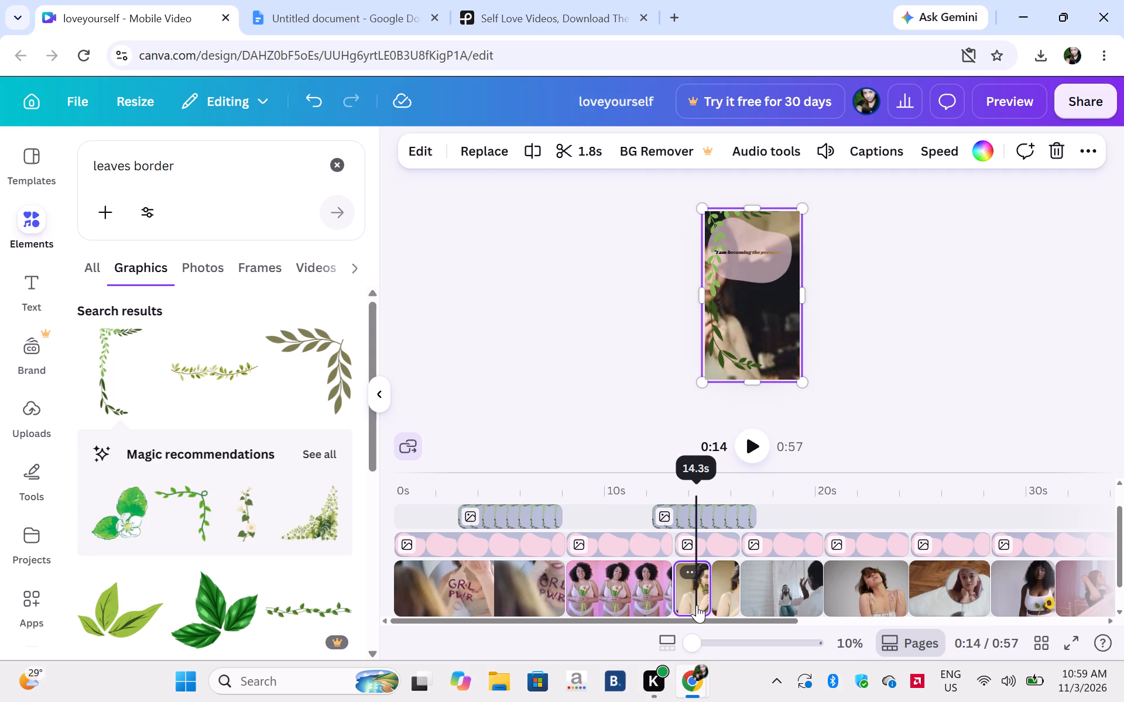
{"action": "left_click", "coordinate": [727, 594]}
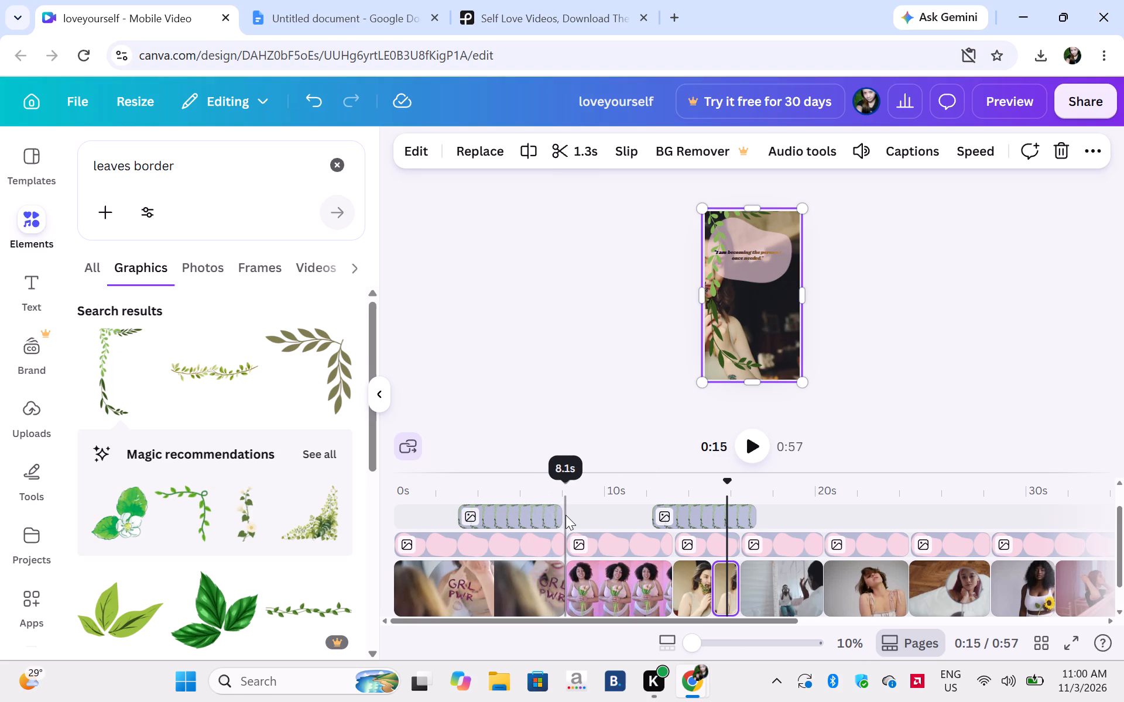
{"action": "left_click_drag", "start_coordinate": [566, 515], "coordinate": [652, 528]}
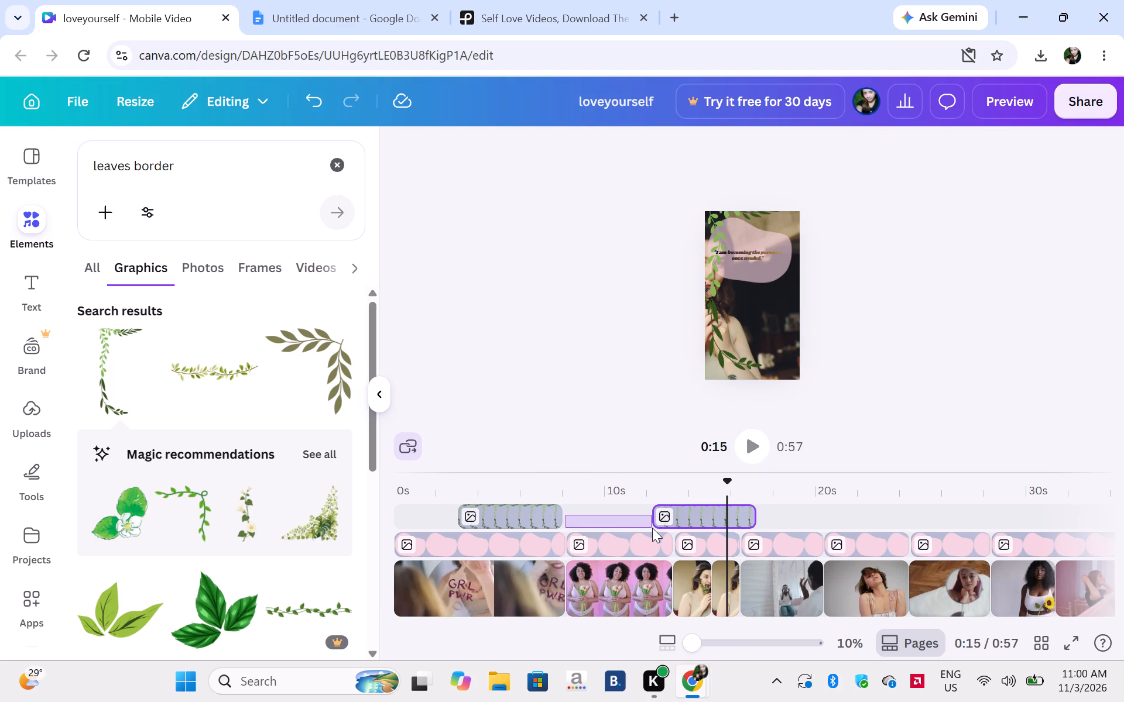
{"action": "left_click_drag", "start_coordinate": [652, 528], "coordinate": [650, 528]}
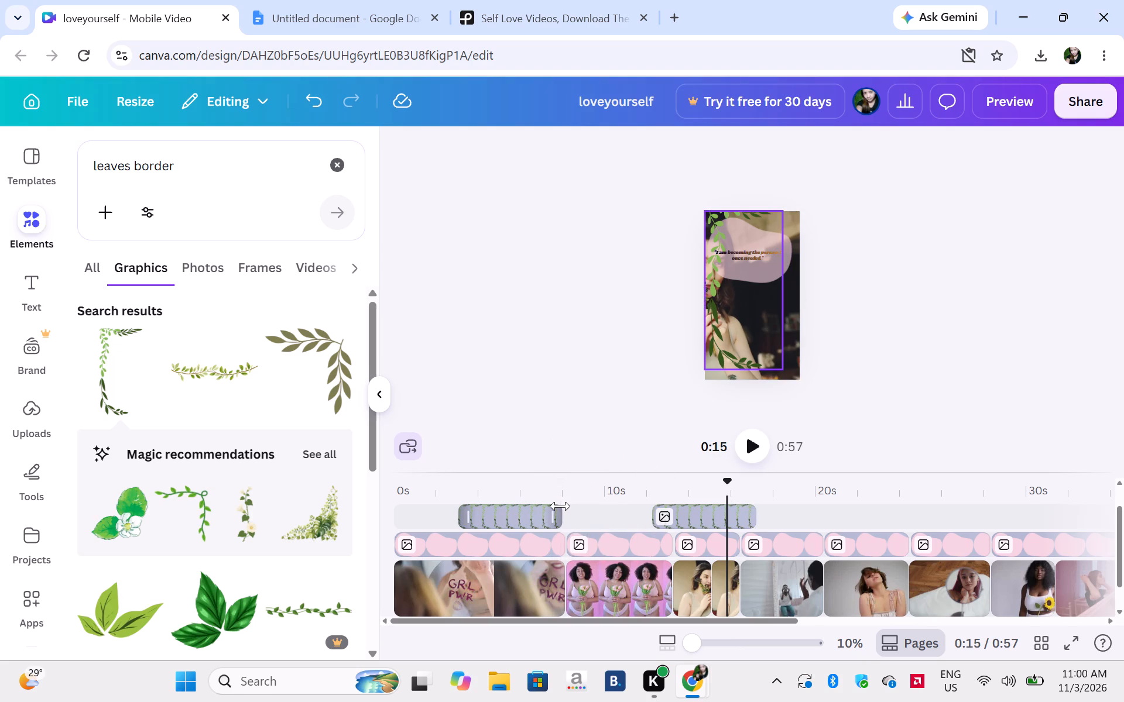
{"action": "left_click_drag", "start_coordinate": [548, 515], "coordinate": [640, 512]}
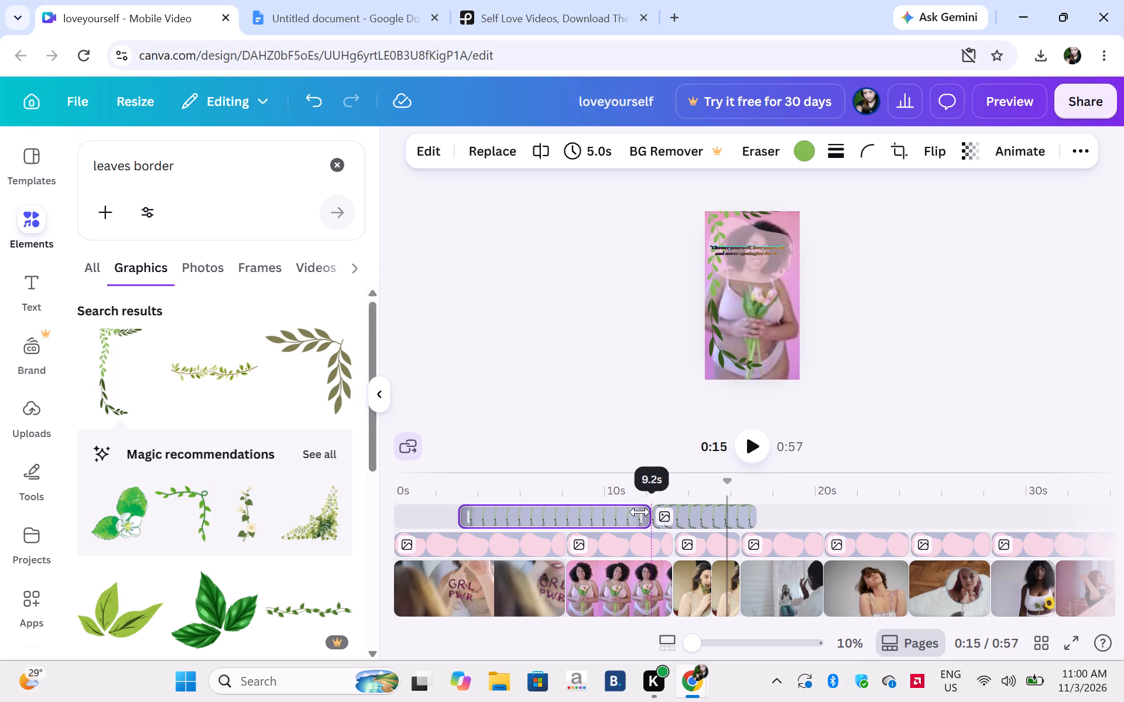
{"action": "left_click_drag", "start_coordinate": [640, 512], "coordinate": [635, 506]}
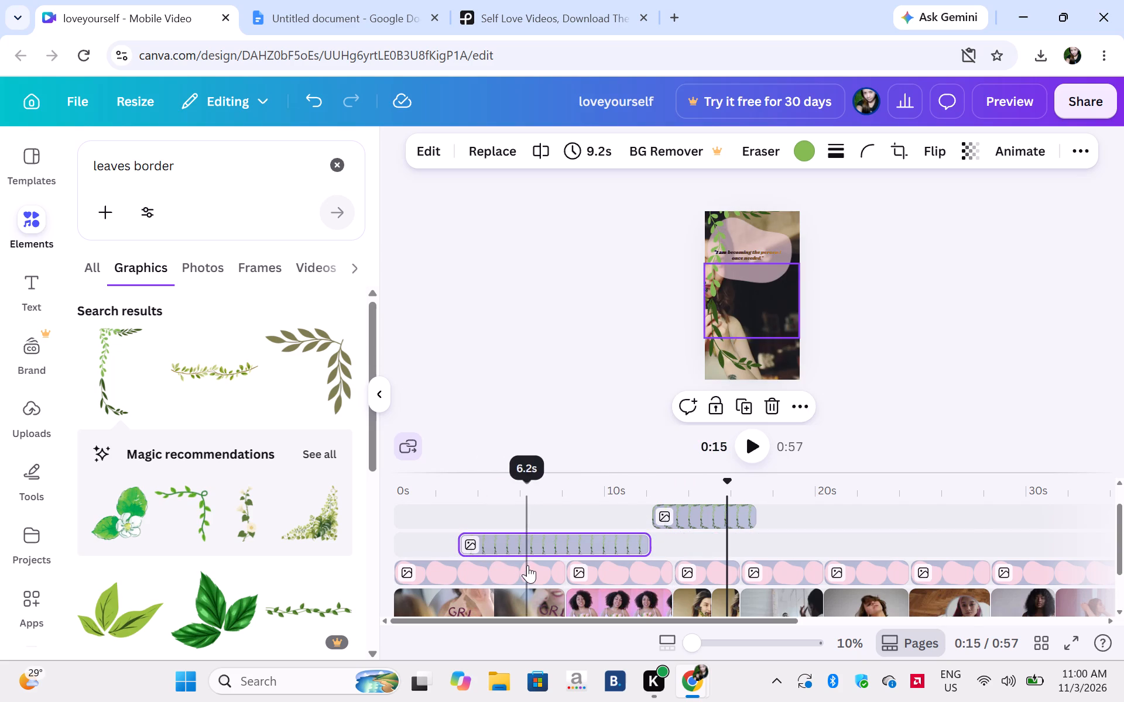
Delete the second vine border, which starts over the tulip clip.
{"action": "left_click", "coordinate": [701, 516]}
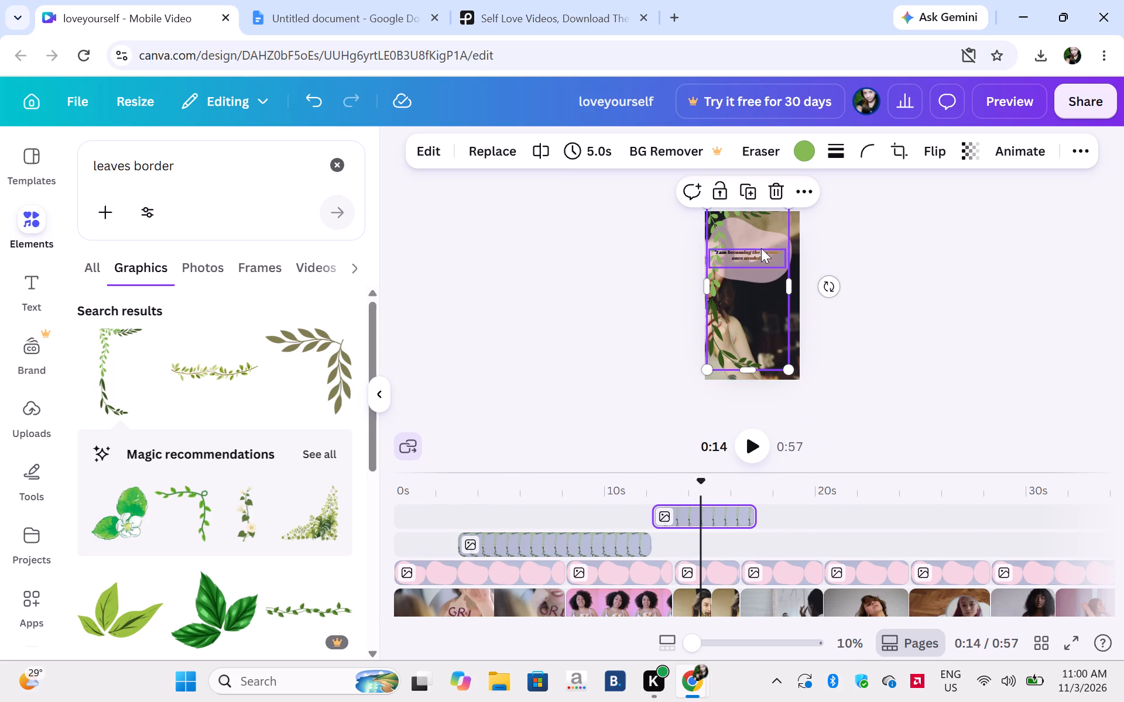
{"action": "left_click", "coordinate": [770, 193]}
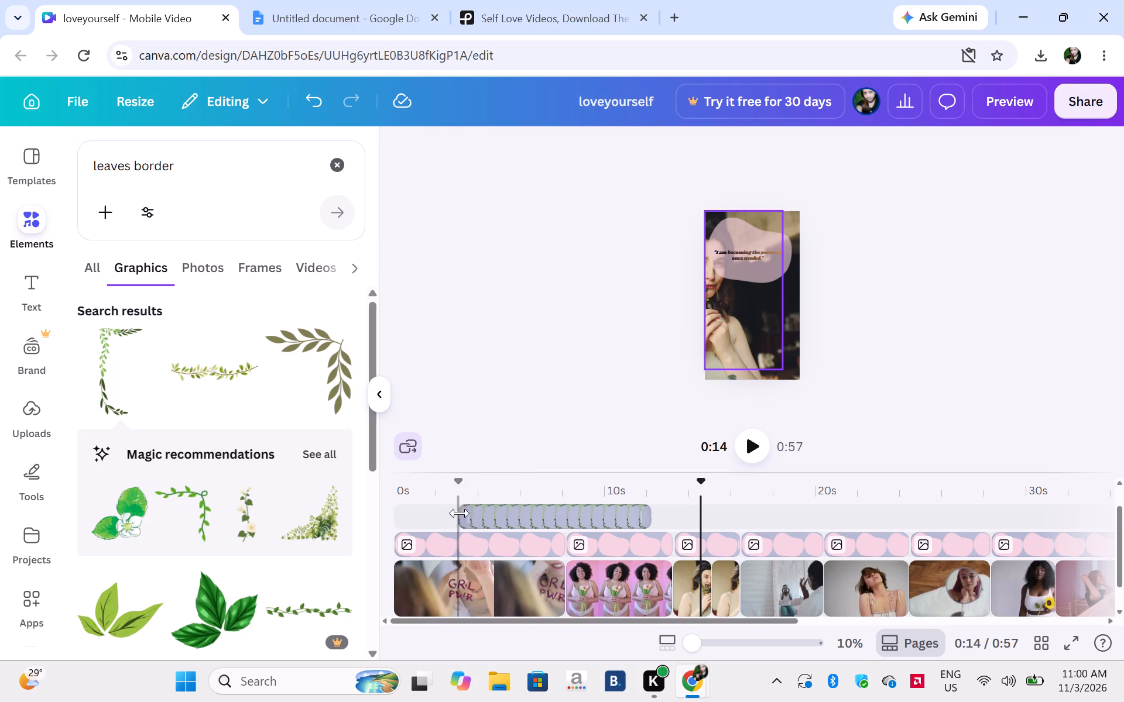
Stretch the remaining vine border on the timeline from 0 s to the end of the video, for a duration of 57.4 s.
{"action": "left_click_drag", "start_coordinate": [460, 513], "coordinate": [408, 514]}
{"action": "left_click_drag", "start_coordinate": [408, 514], "coordinate": [396, 514]}
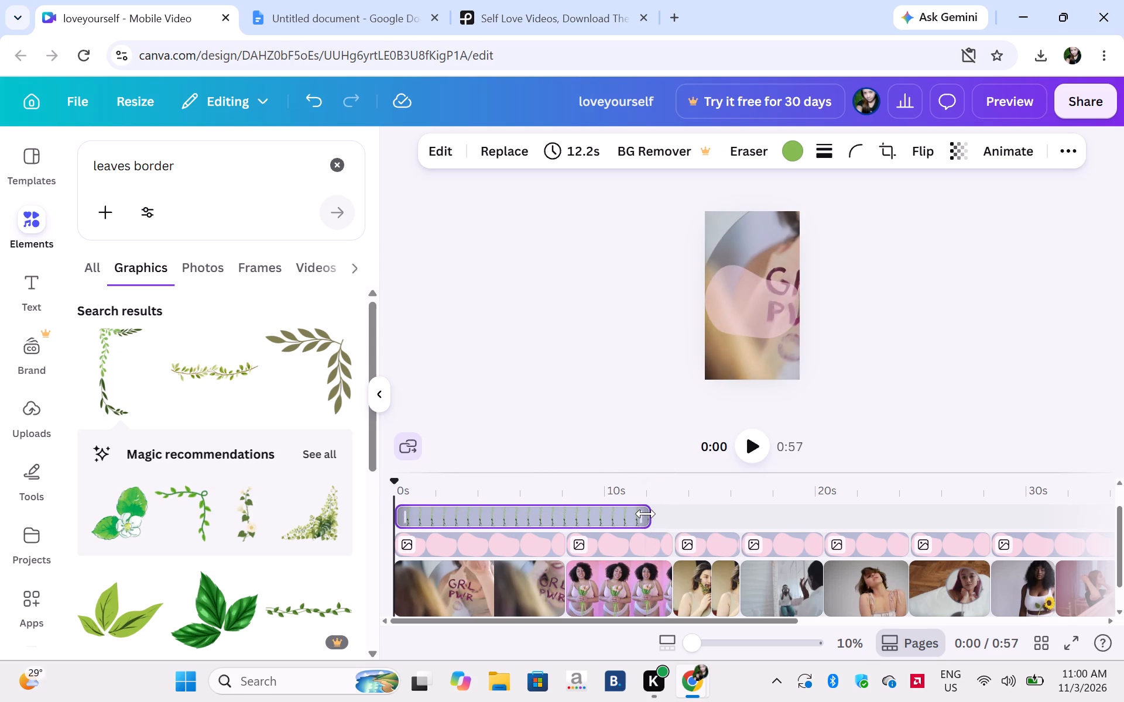
{"action": "left_click_drag", "start_coordinate": [646, 514], "coordinate": [870, 521]}
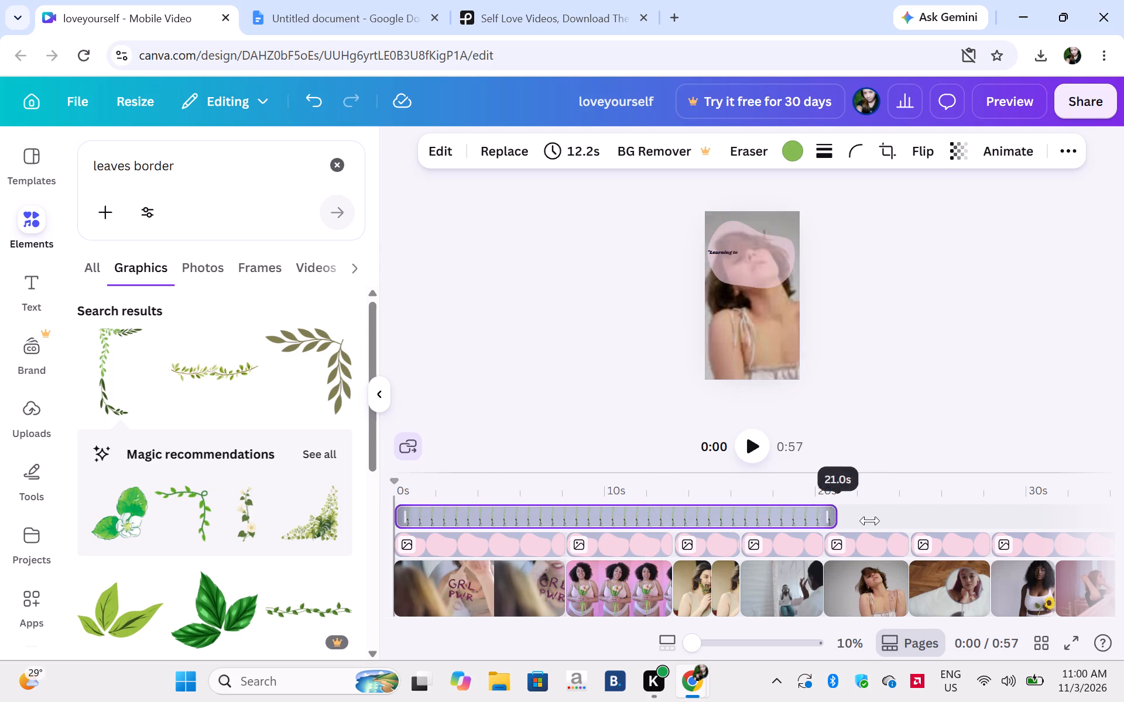
{"action": "left_click_drag", "start_coordinate": [870, 521], "coordinate": [1123, 486]}
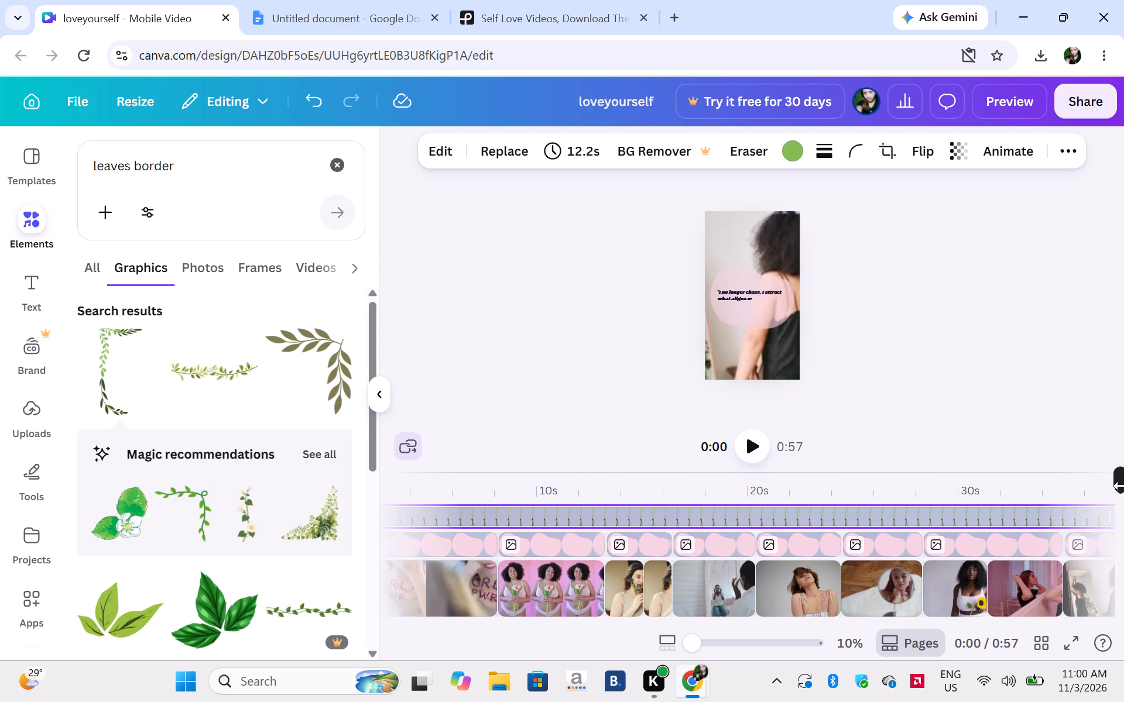
{"action": "left_click_drag", "start_coordinate": [1123, 486], "coordinate": [919, 514]}
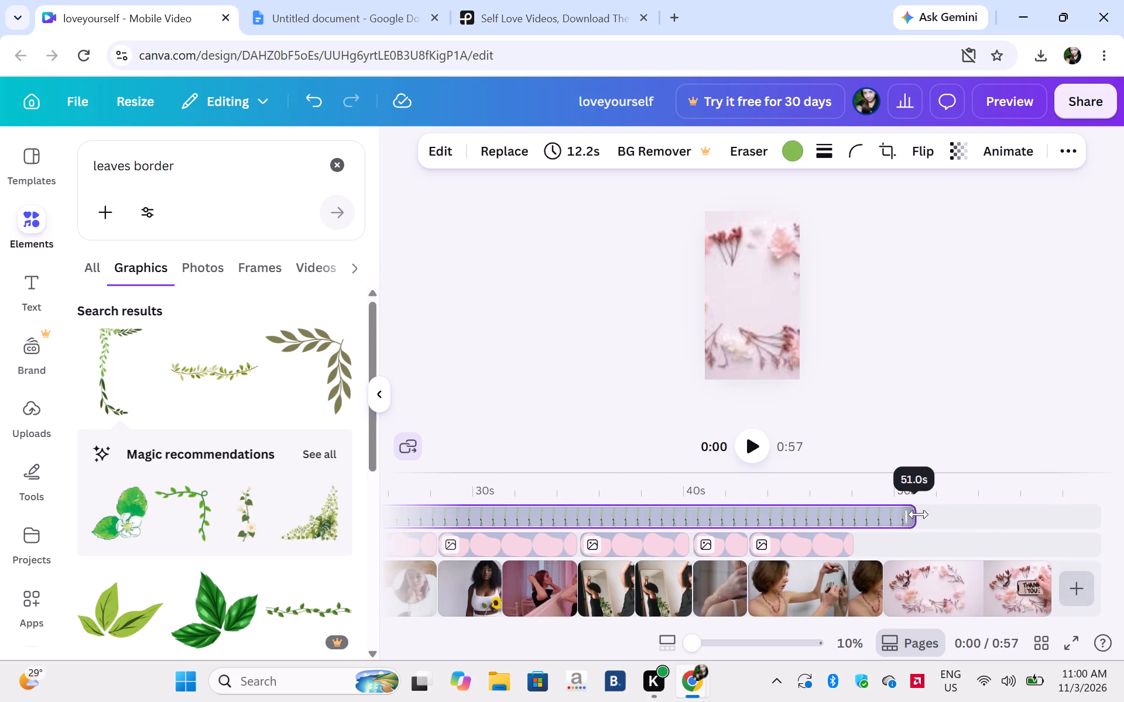
{"action": "left_click_drag", "start_coordinate": [919, 514], "coordinate": [1014, 518]}
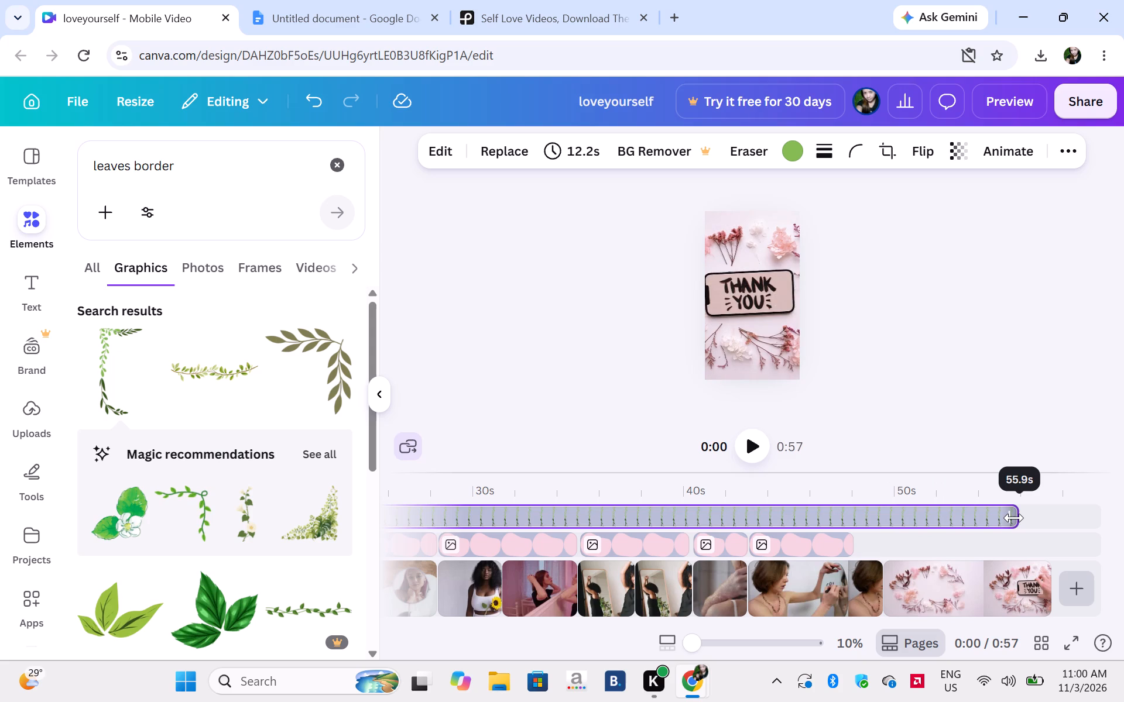
{"action": "left_click_drag", "start_coordinate": [1014, 518], "coordinate": [1050, 516]}
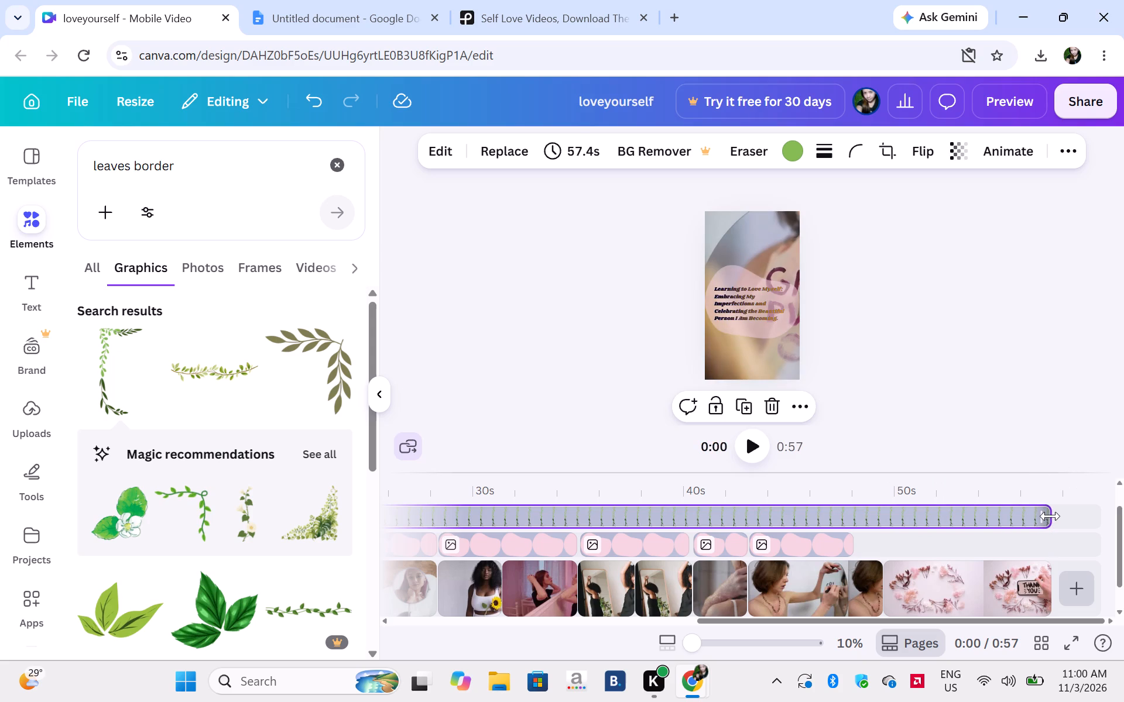
{"action": "left_click", "coordinate": [580, 337]}
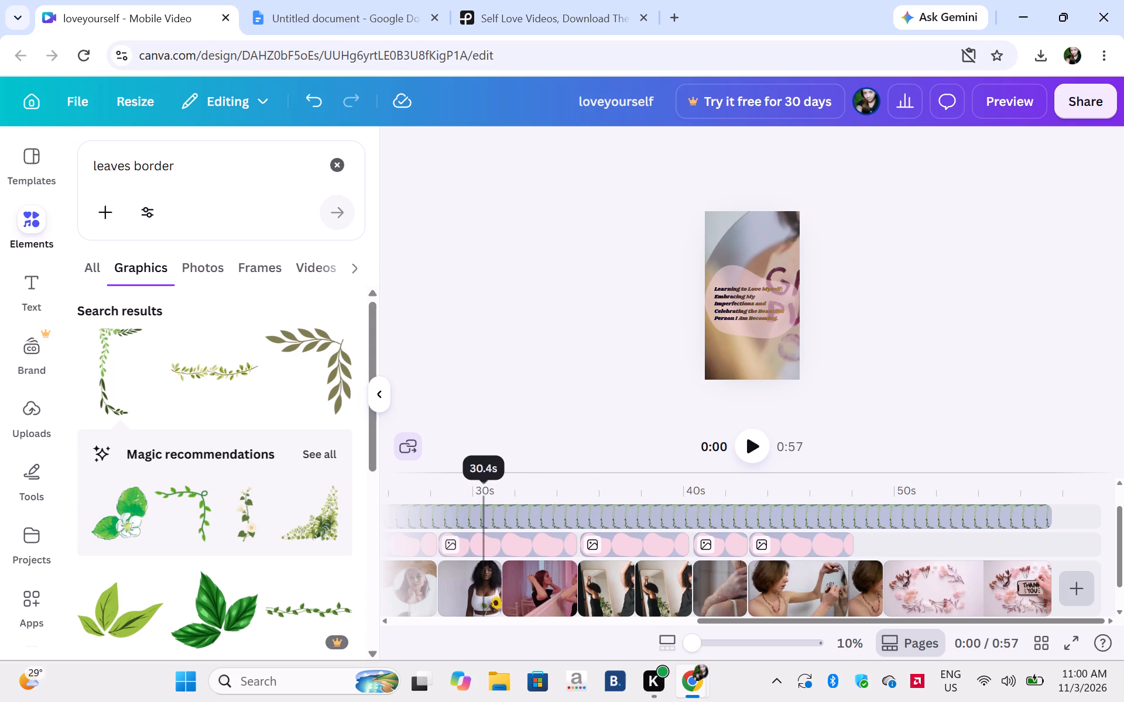
Play the video from the beginning to check the vine border, and open the full preview.
{"action": "left_click", "coordinate": [744, 454]}
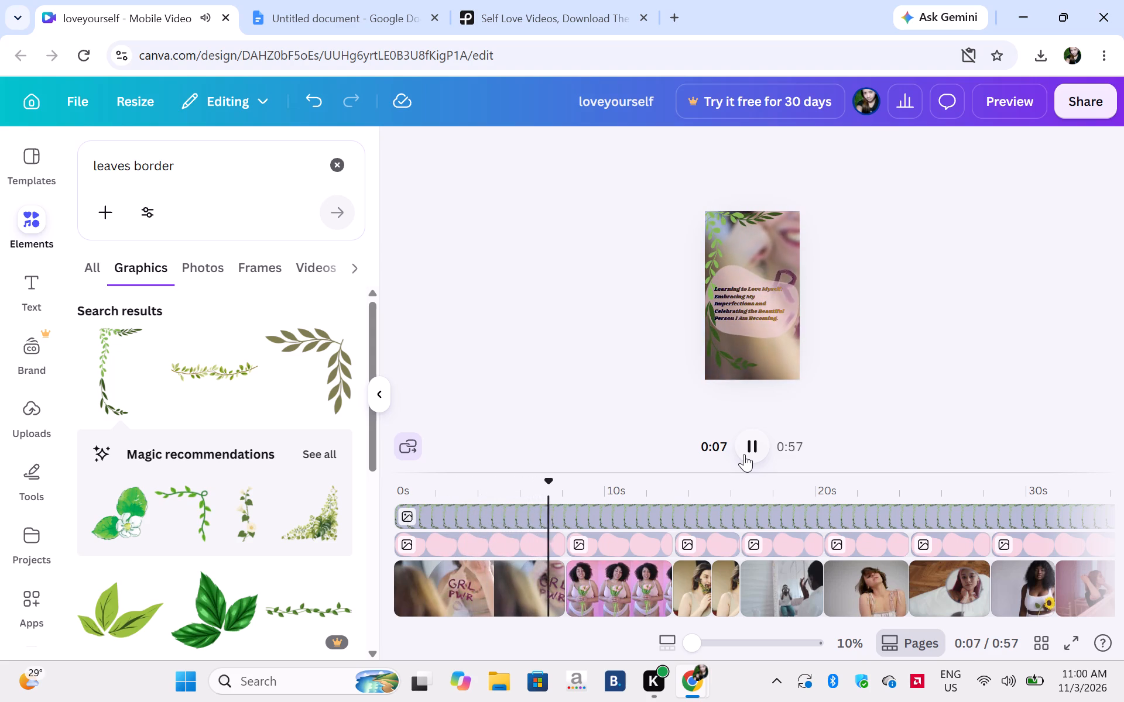
{"action": "left_click", "coordinate": [995, 106]}
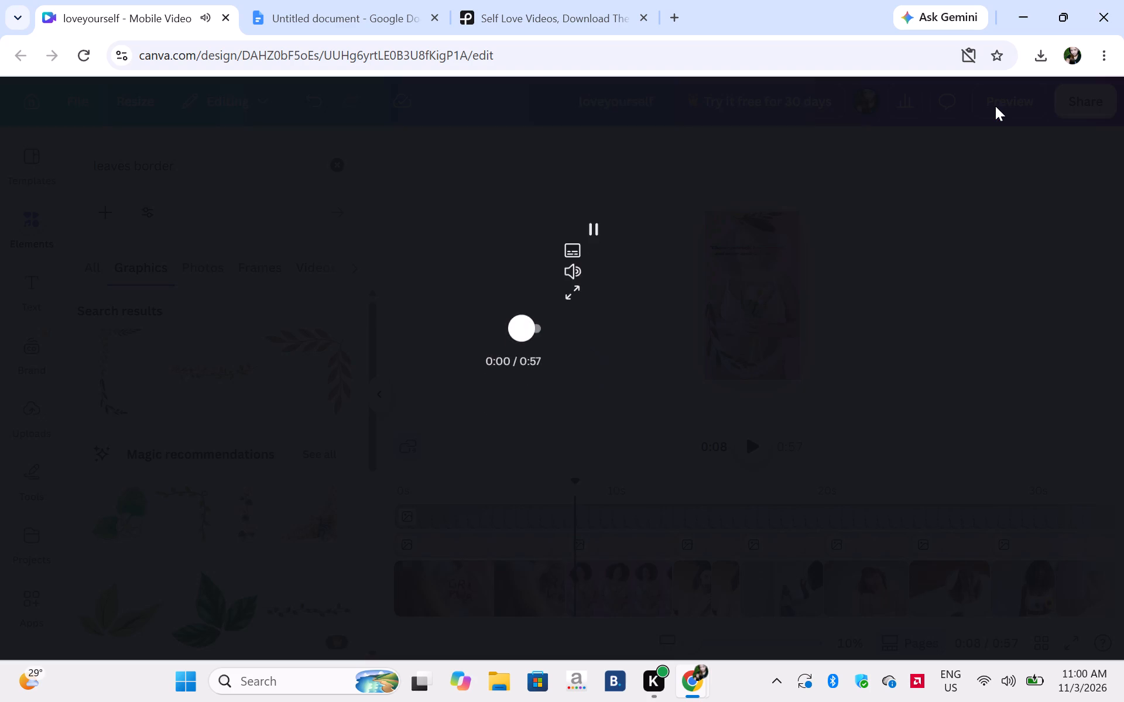
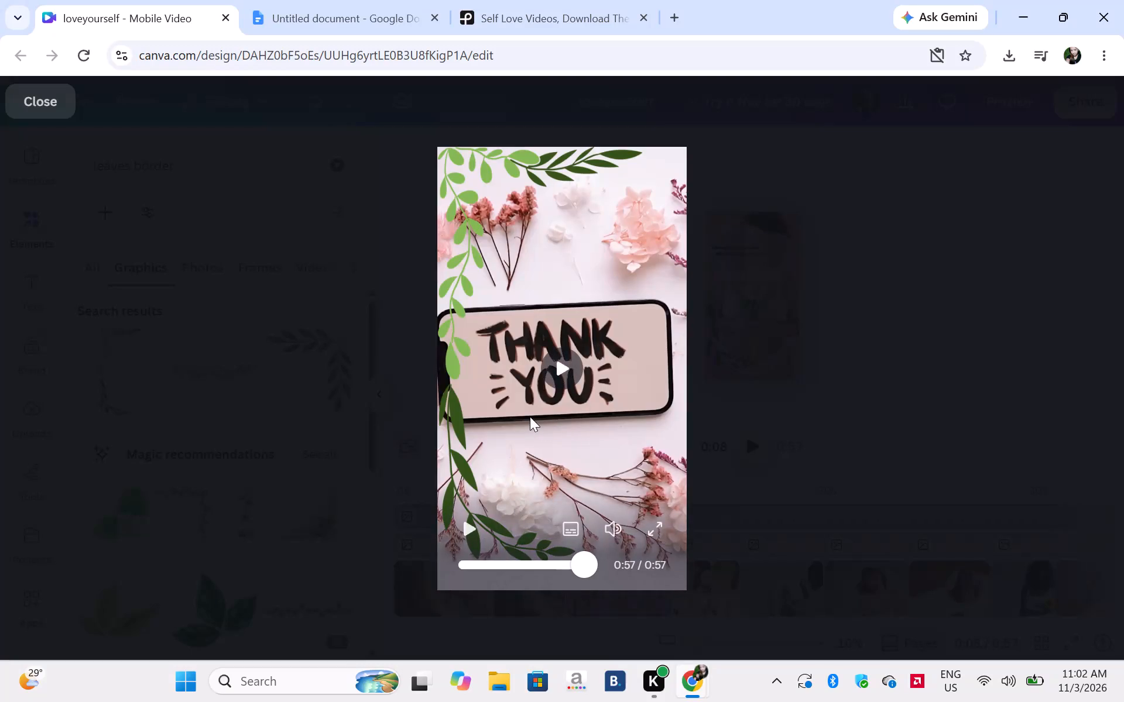
Replay the video in the full preview to check the opening clips, and close the preview.
{"action": "left_click", "coordinate": [568, 361]}
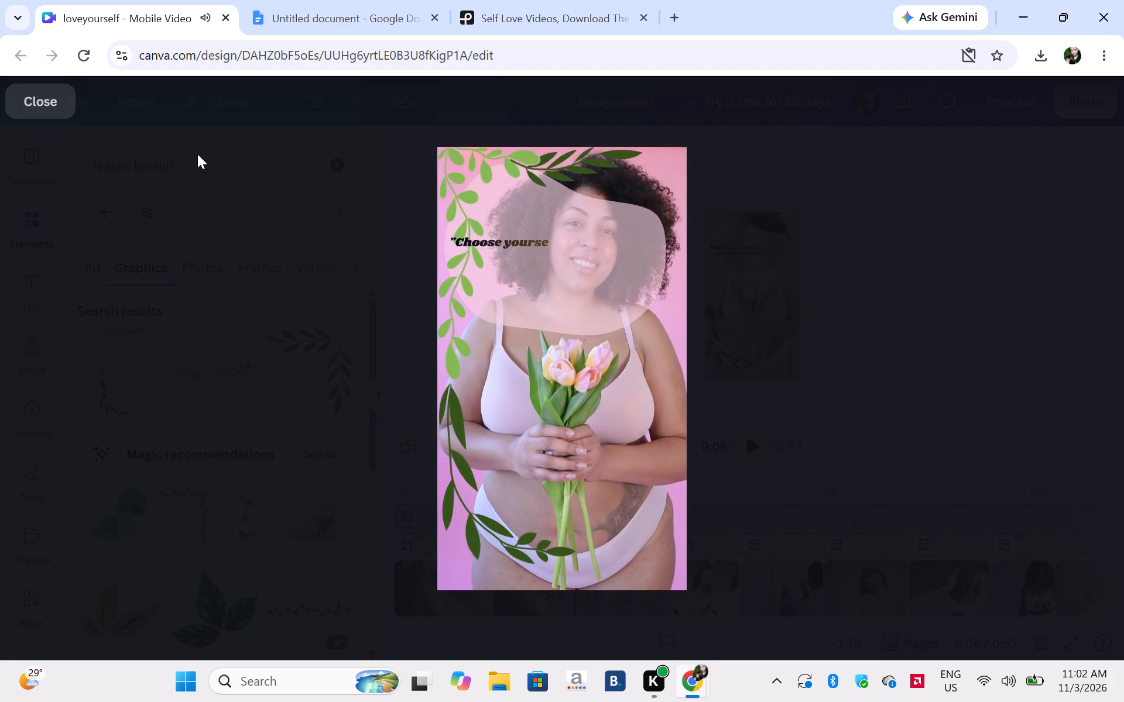
{"action": "left_click_drag", "start_coordinate": [46, 107], "coordinate": [317, 391]}
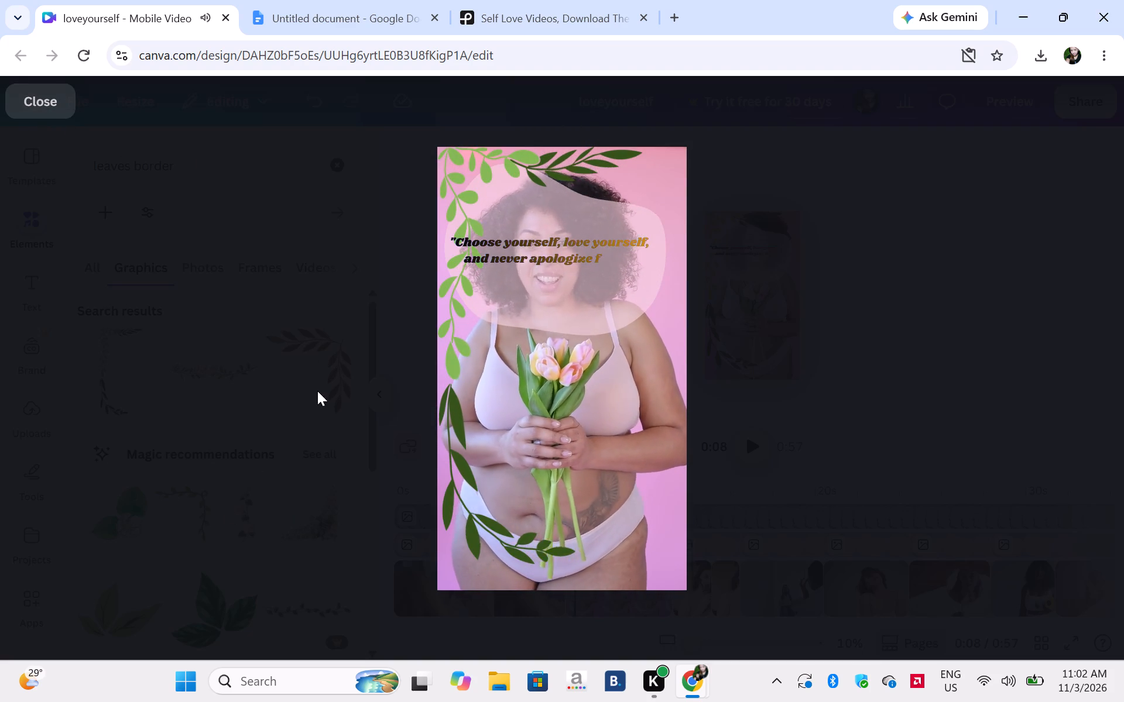
{"action": "left_click", "coordinate": [50, 105]}
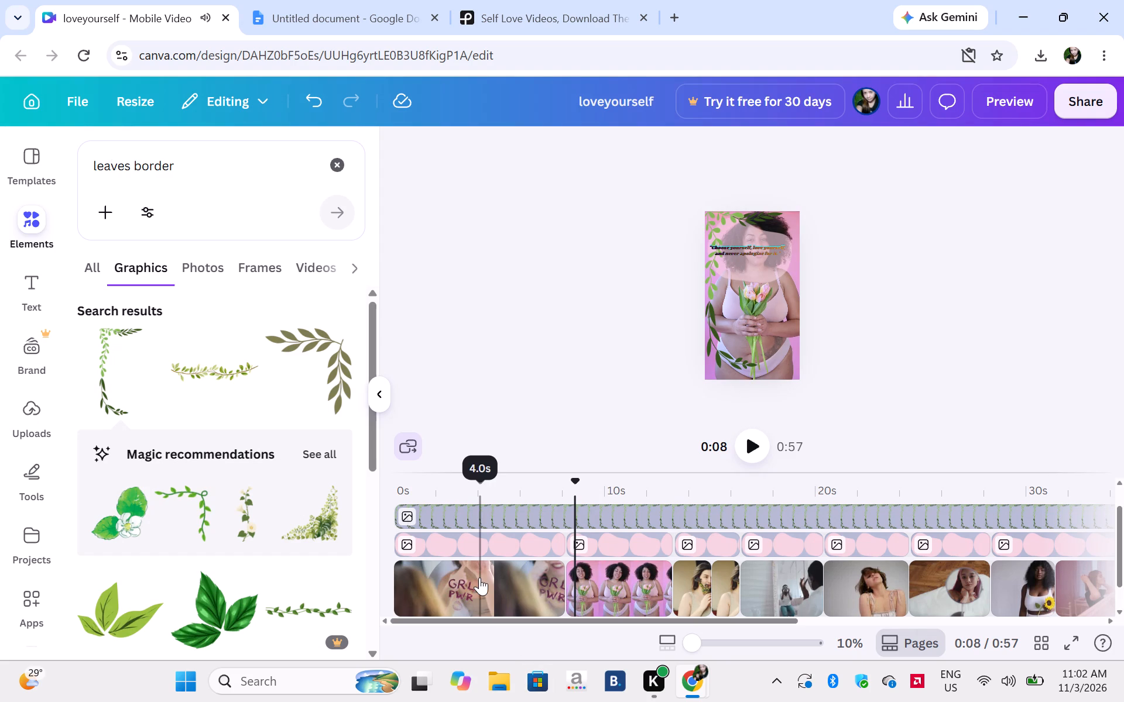
Delete the pink blob shapes behind the text on the first seven clips, from the opening title through the sunflower clip.
{"action": "left_click", "coordinate": [450, 541]}
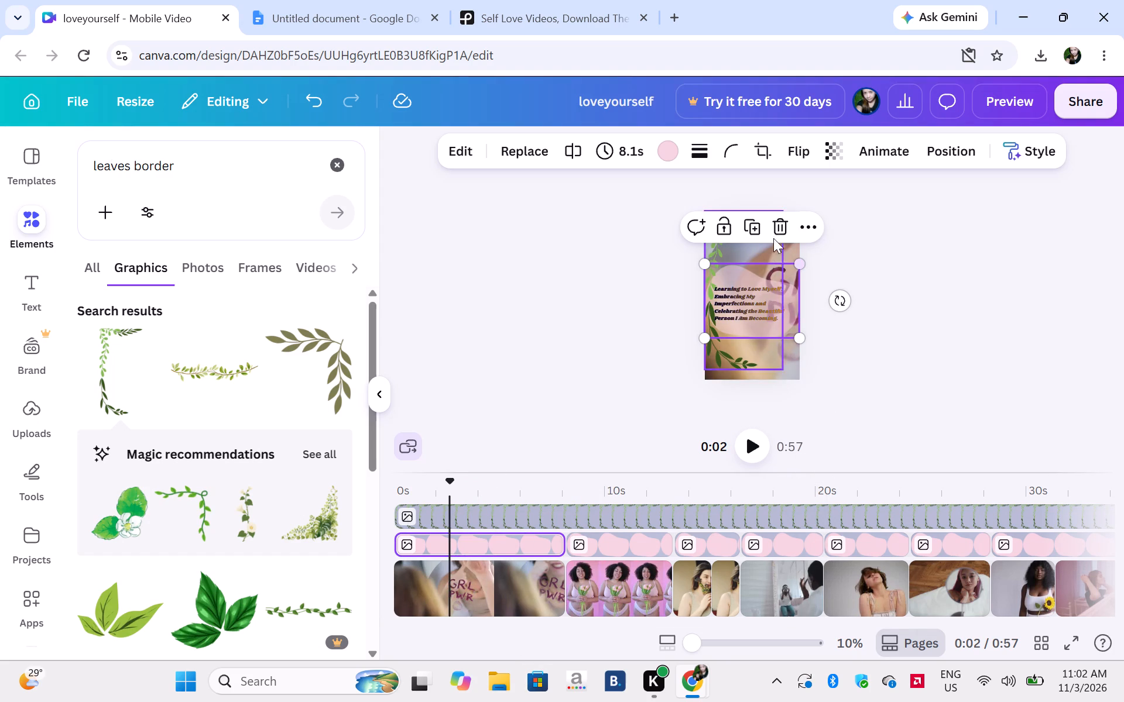
{"action": "left_click", "coordinate": [783, 223]}
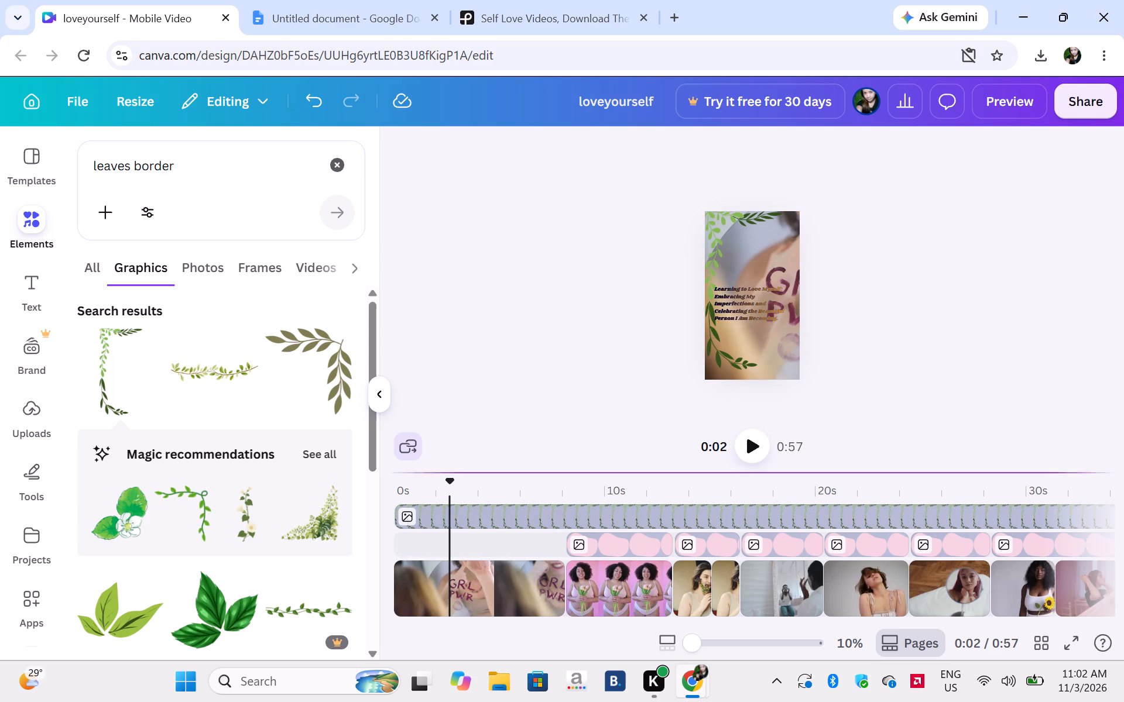
{"action": "left_click", "coordinate": [626, 541]}
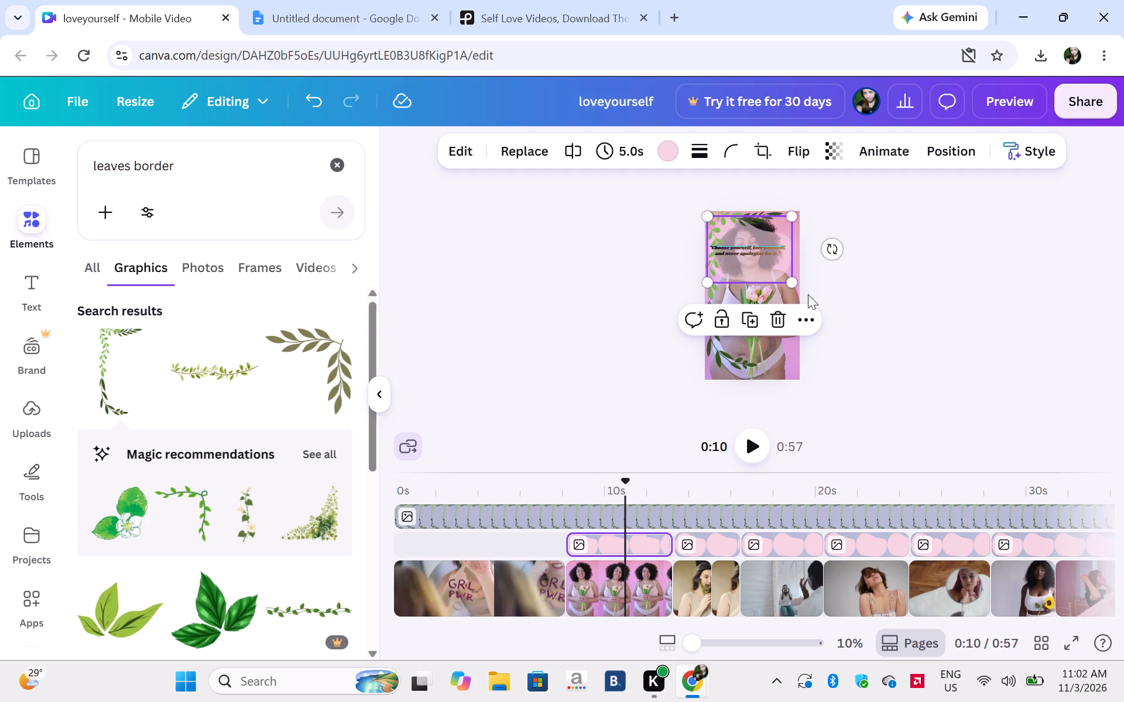
{"action": "left_click", "coordinate": [775, 315]}
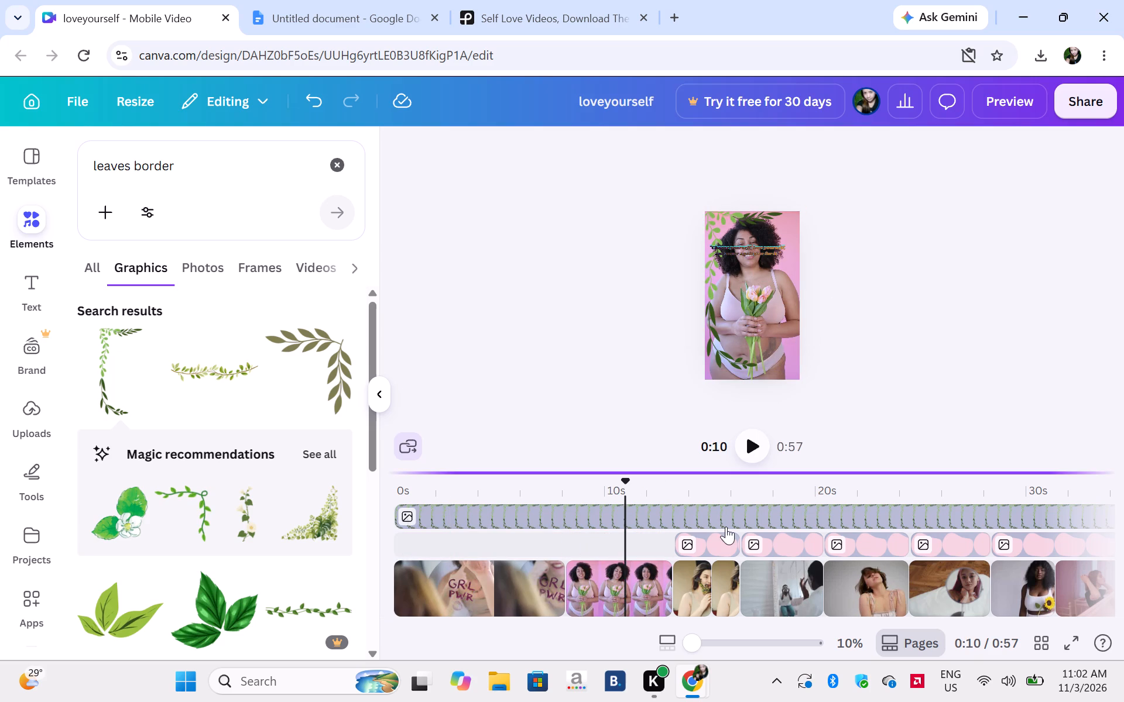
{"action": "left_click", "coordinate": [724, 535]}
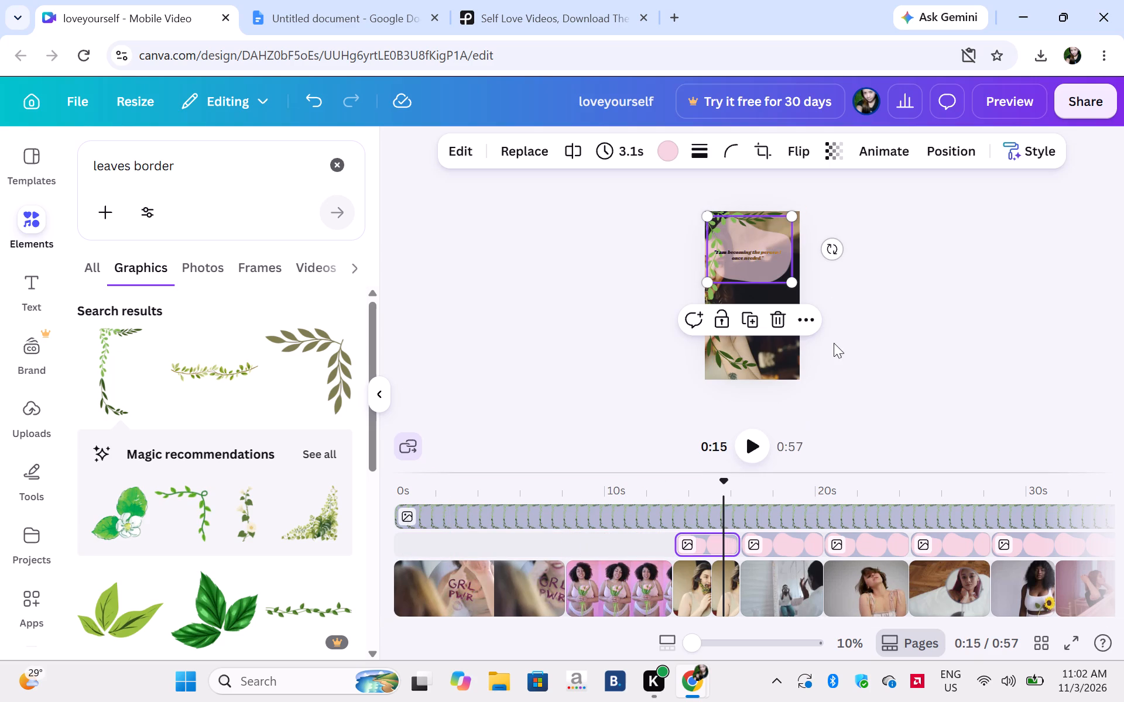
{"action": "left_click", "coordinate": [783, 321]}
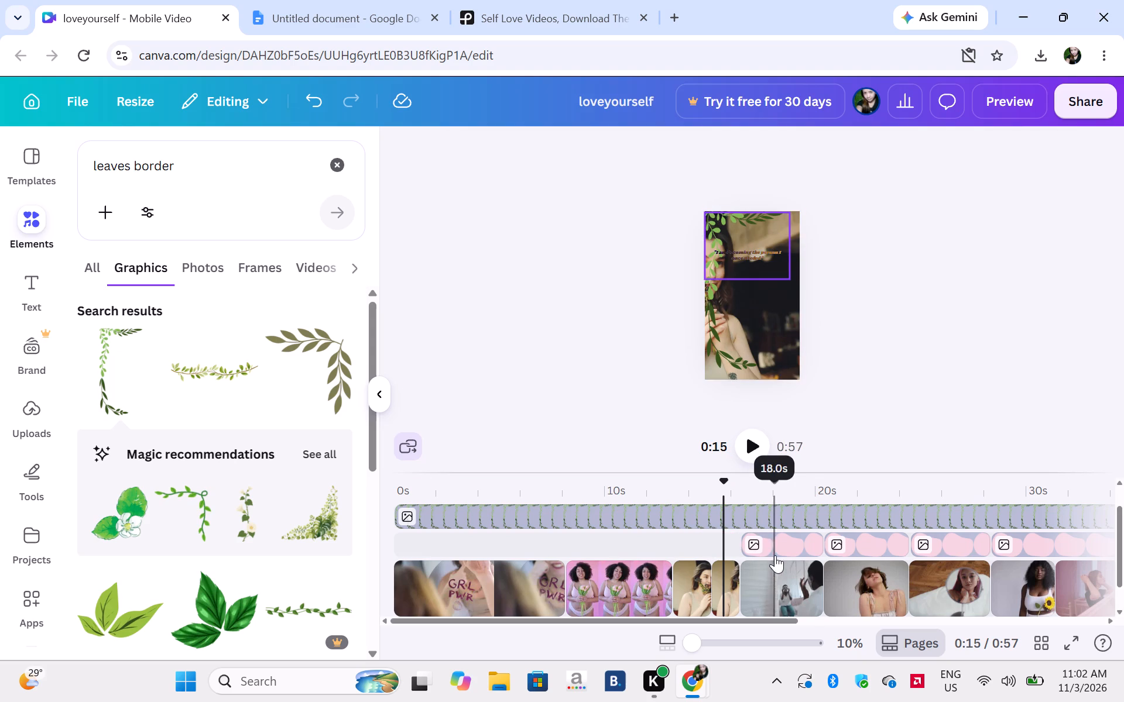
{"action": "left_click", "coordinate": [796, 538]}
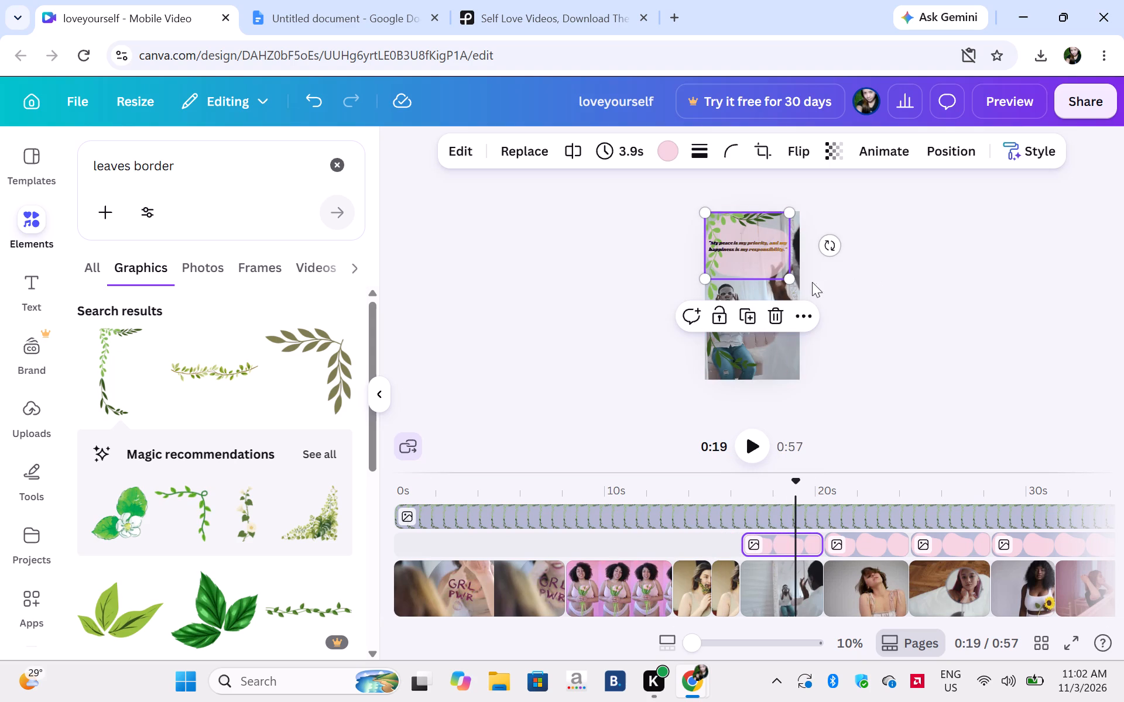
{"action": "left_click", "coordinate": [776, 314]}
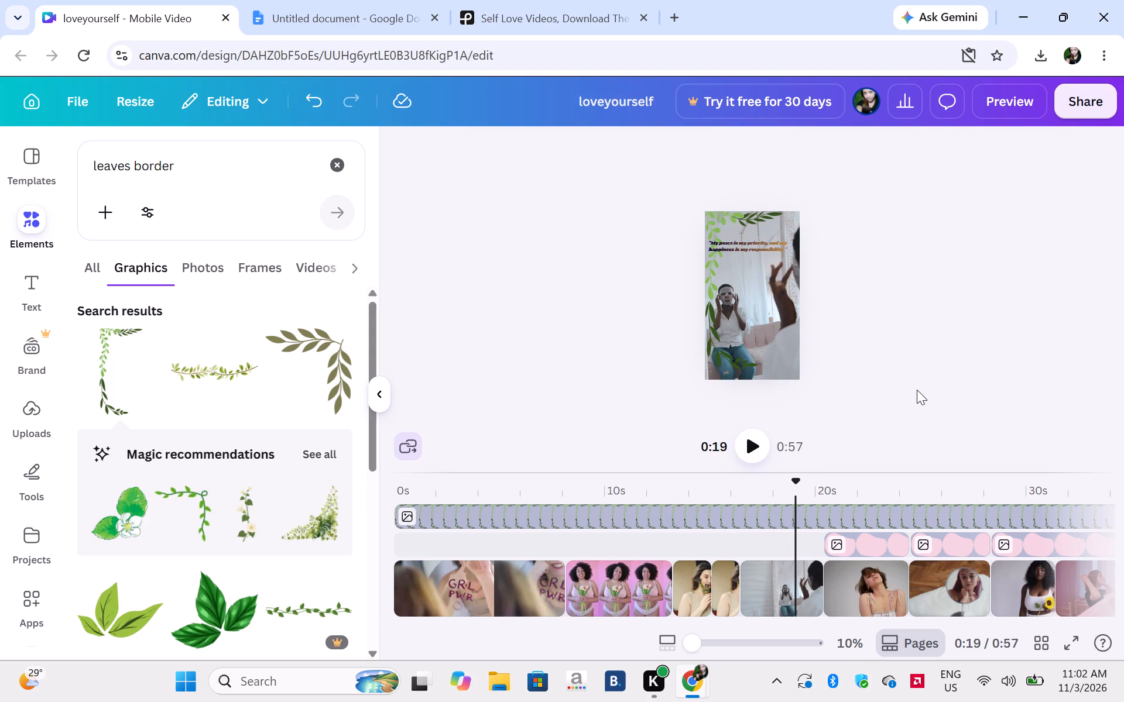
{"action": "left_click", "coordinate": [873, 543]}
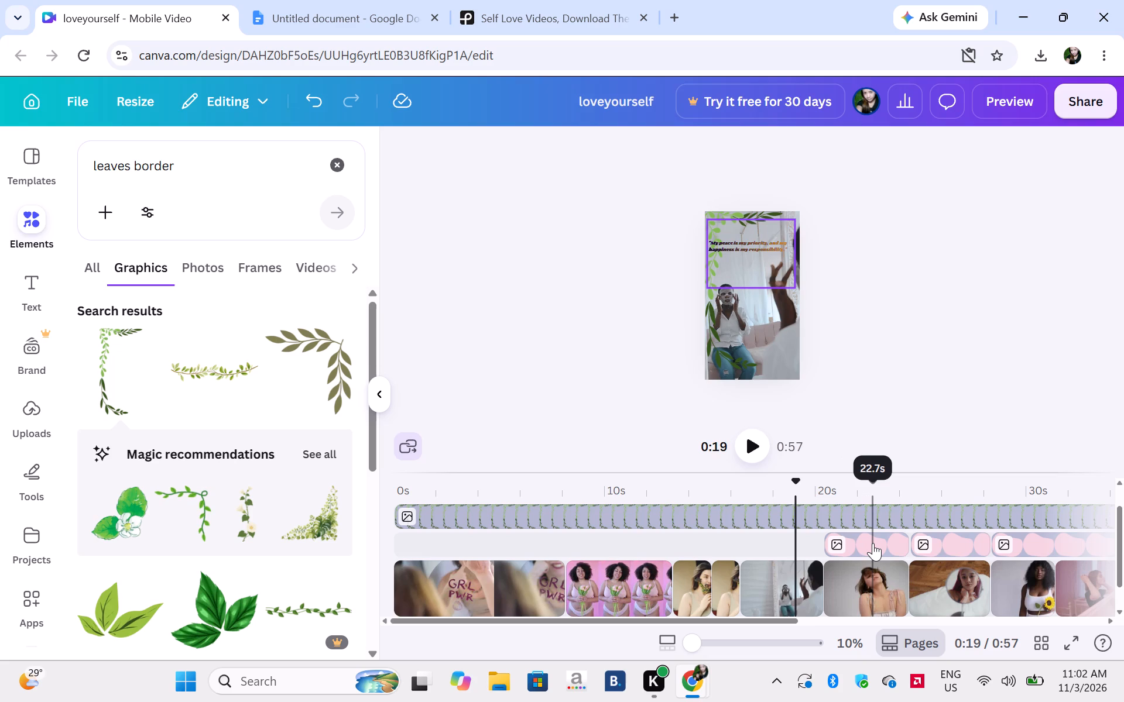
{"action": "left_click", "coordinate": [779, 322]}
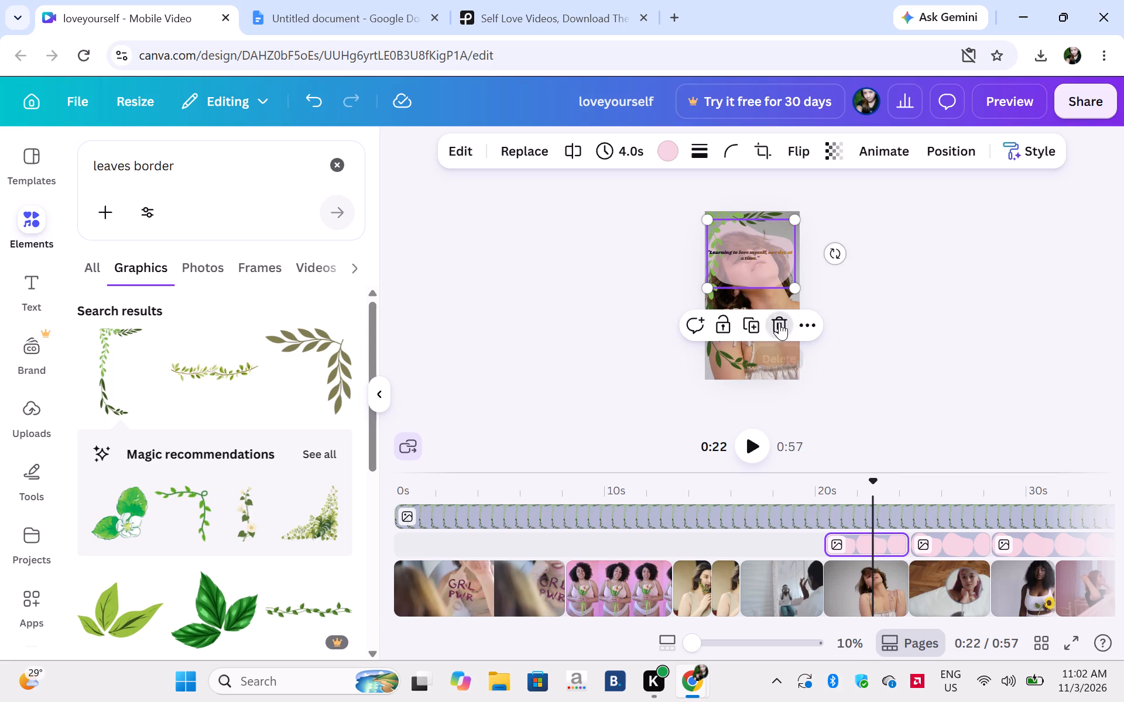
{"action": "left_click", "coordinate": [955, 549]}
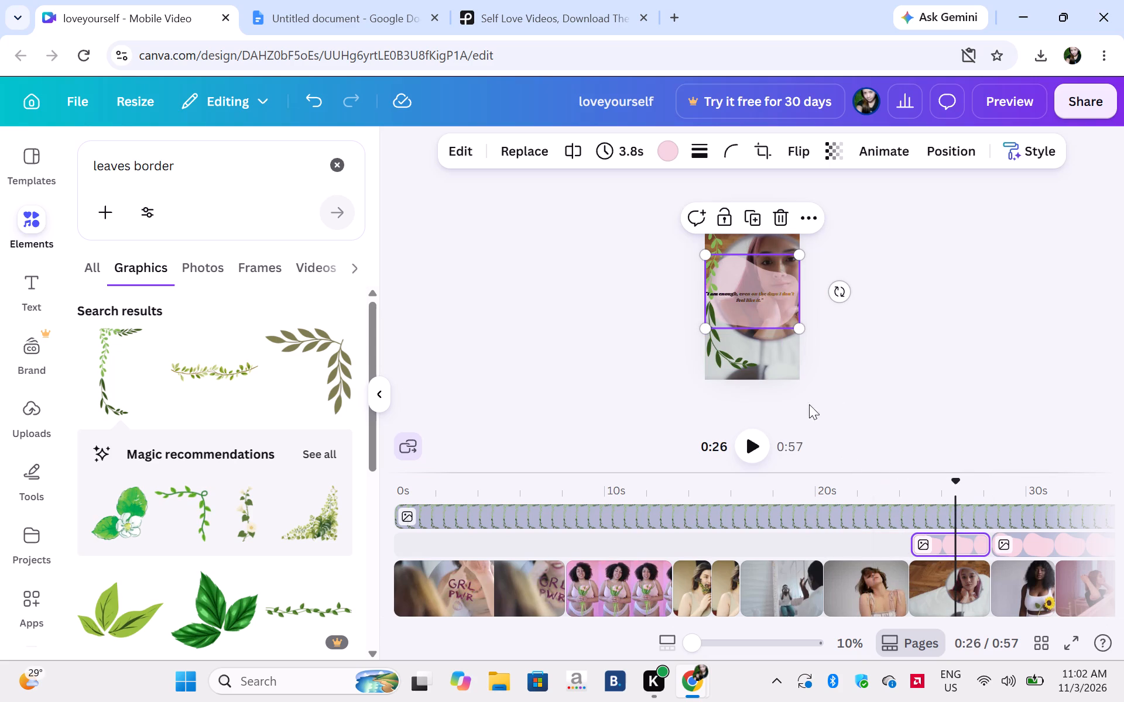
{"action": "left_click", "coordinate": [780, 215]}
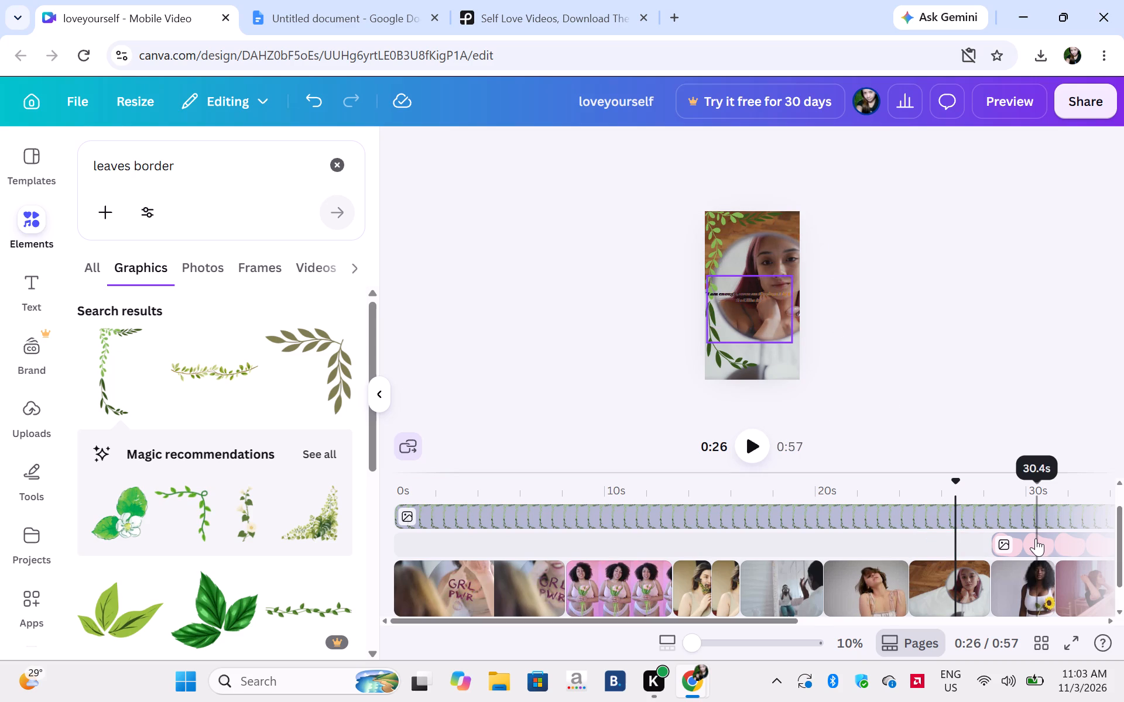
{"action": "left_click", "coordinate": [1036, 537]}
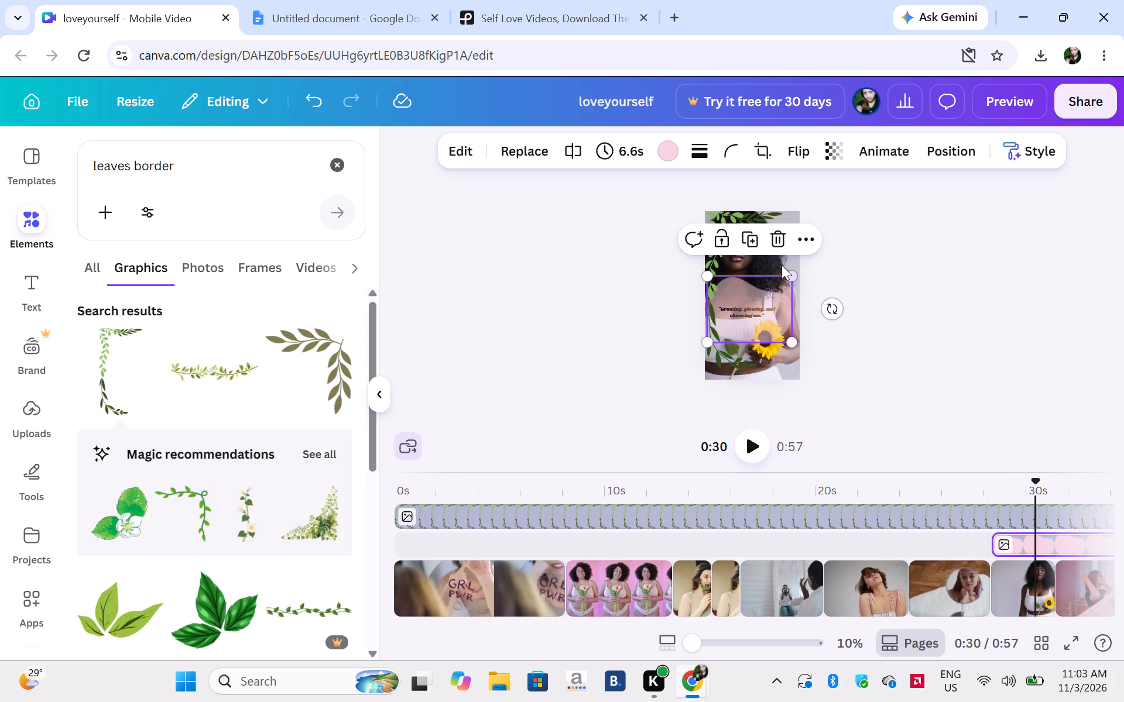
{"action": "left_click", "coordinate": [777, 237]}
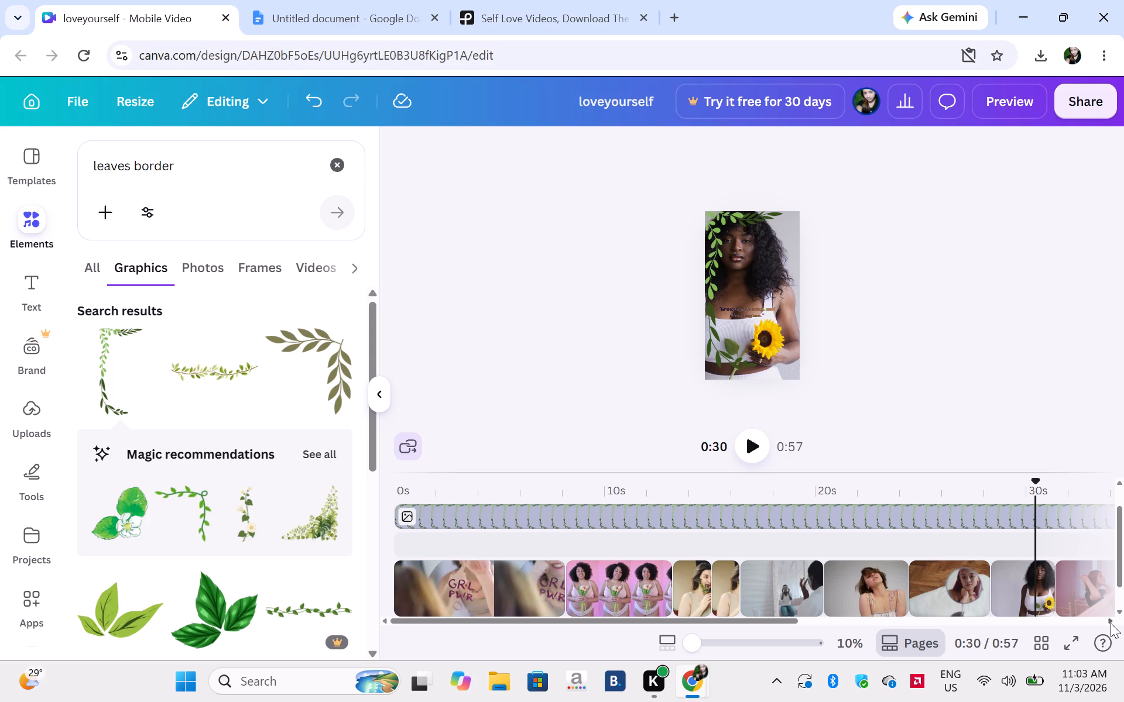
Delete the remaining three pink blob shapes behind the quotes, between about 35 s and 48 s on the timeline.
{"action": "left_click", "coordinate": [1110, 623]}
{"action": "triple_click", "coordinate": [1110, 623]}
{"action": "triple_click", "coordinate": [1110, 623]}
{"action": "triple_click", "coordinate": [1110, 623]}
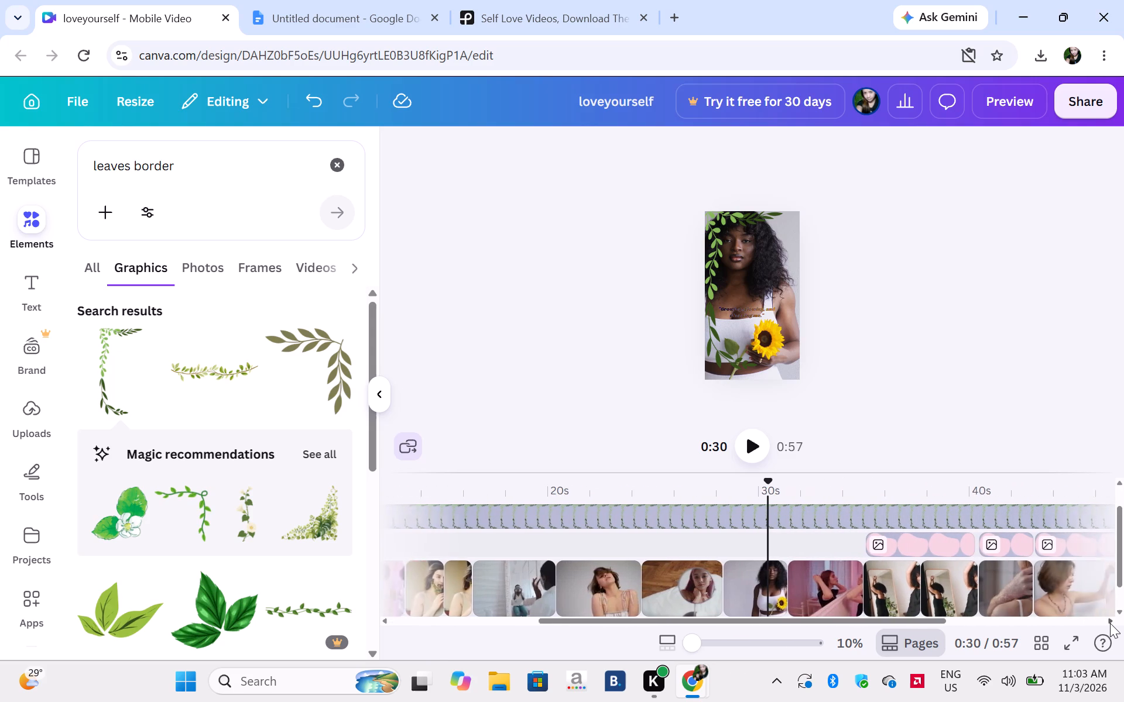
{"action": "double_click", "coordinate": [1110, 623]}
{"action": "left_click", "coordinate": [783, 538]}
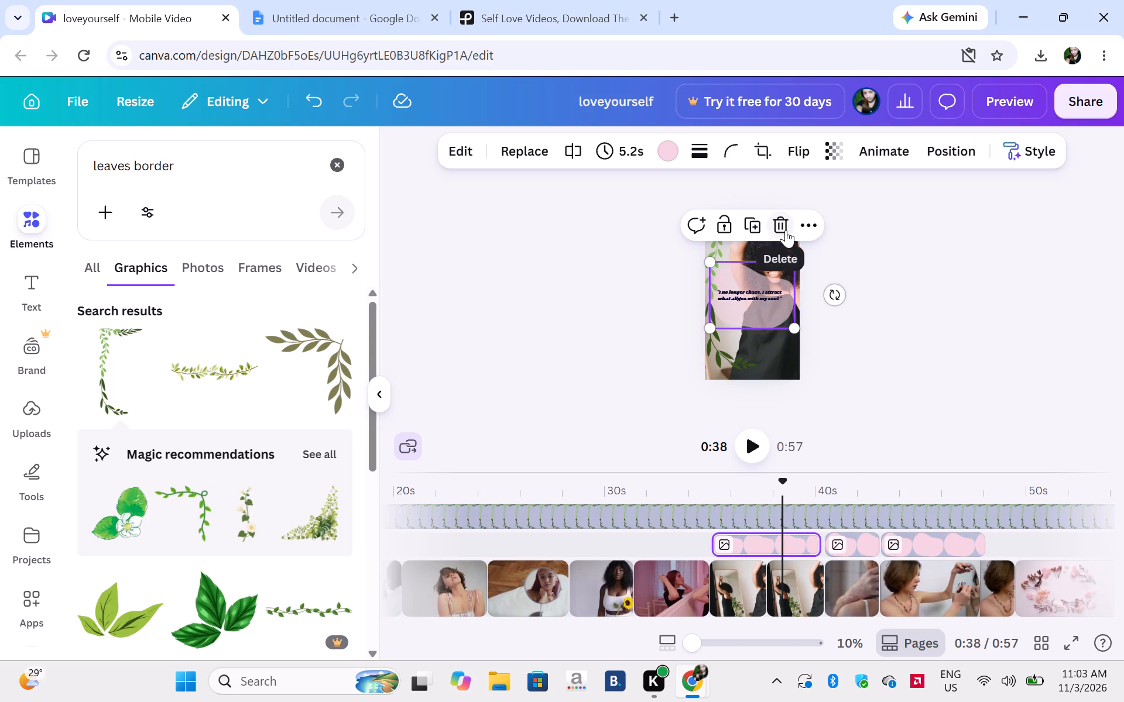
{"action": "left_click", "coordinate": [786, 230]}
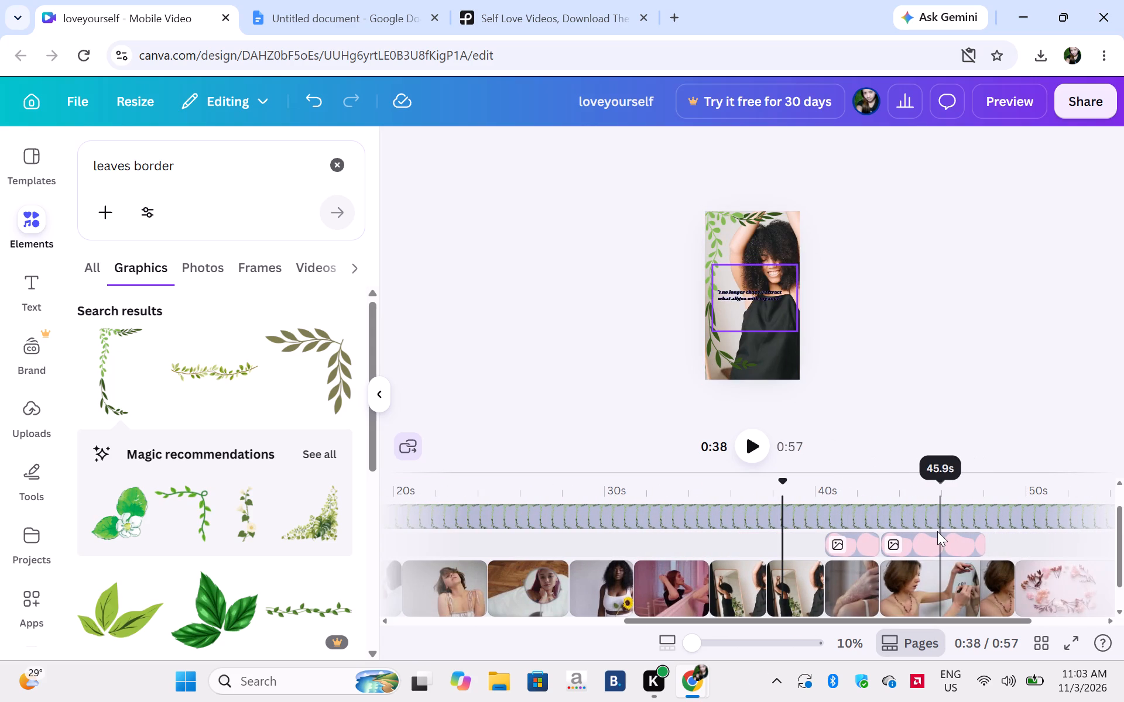
{"action": "left_click", "coordinate": [935, 531]}
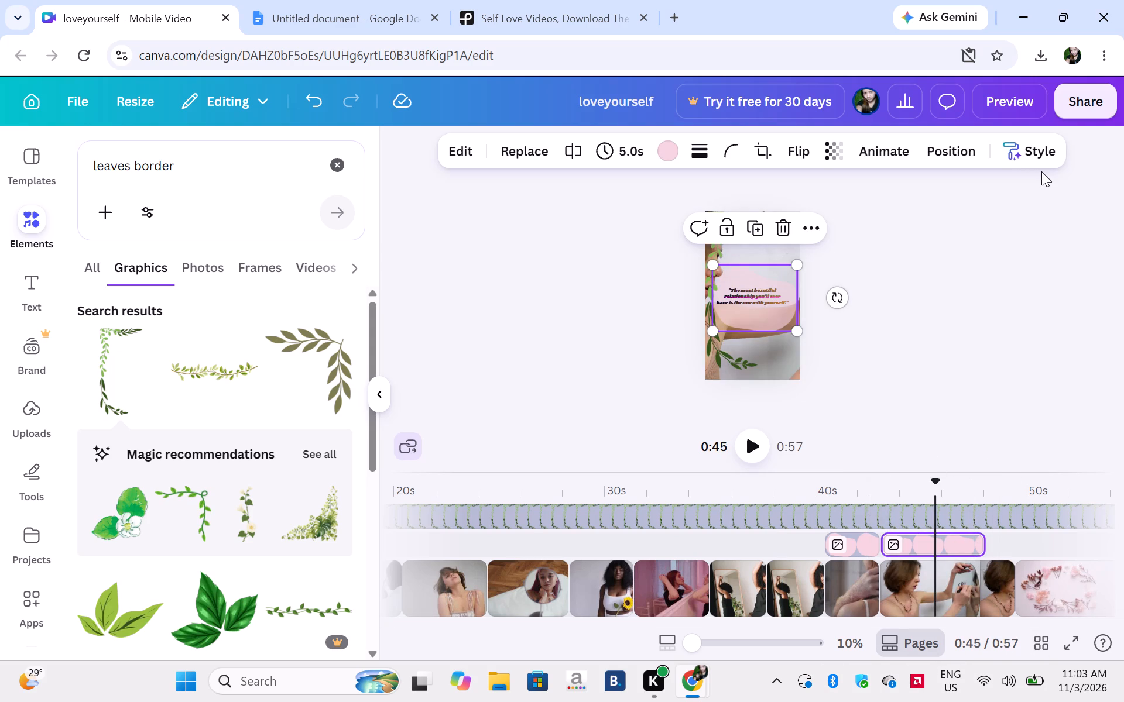
{"action": "left_click", "coordinate": [789, 231]}
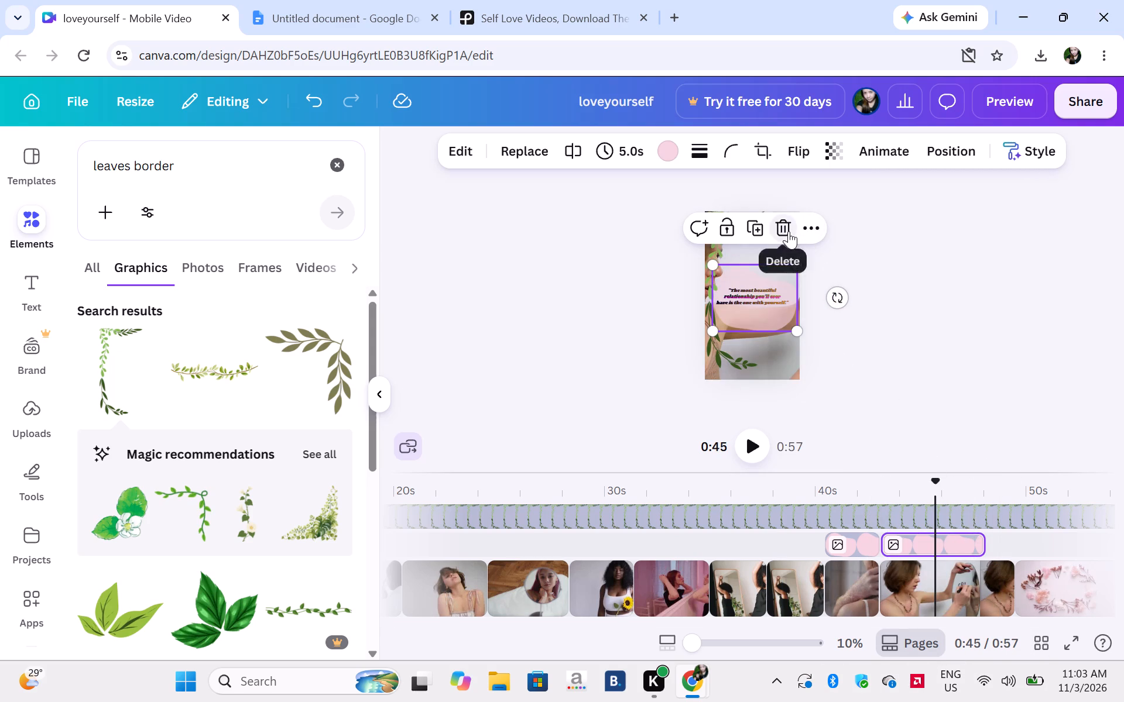
{"action": "left_click", "coordinate": [864, 544]}
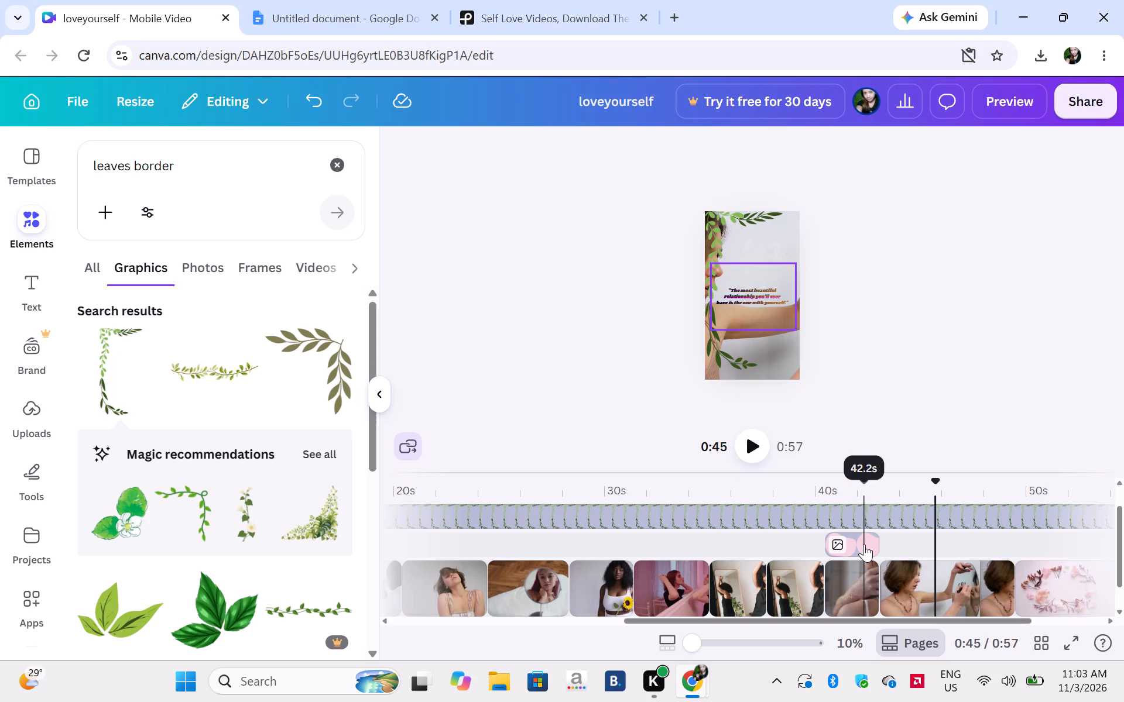
{"action": "left_click", "coordinate": [777, 231]}
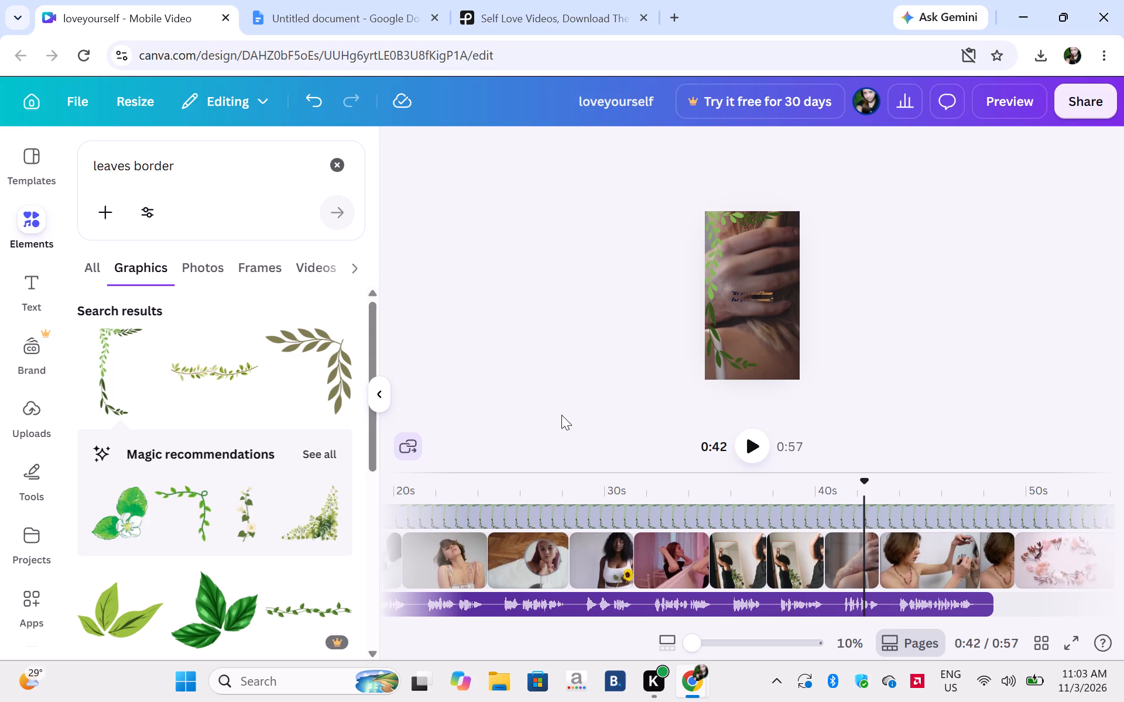
Return to the start of the video and set the font size of the "Learning to Love Myself" title text to 58.
{"action": "left_click", "coordinate": [450, 531]}
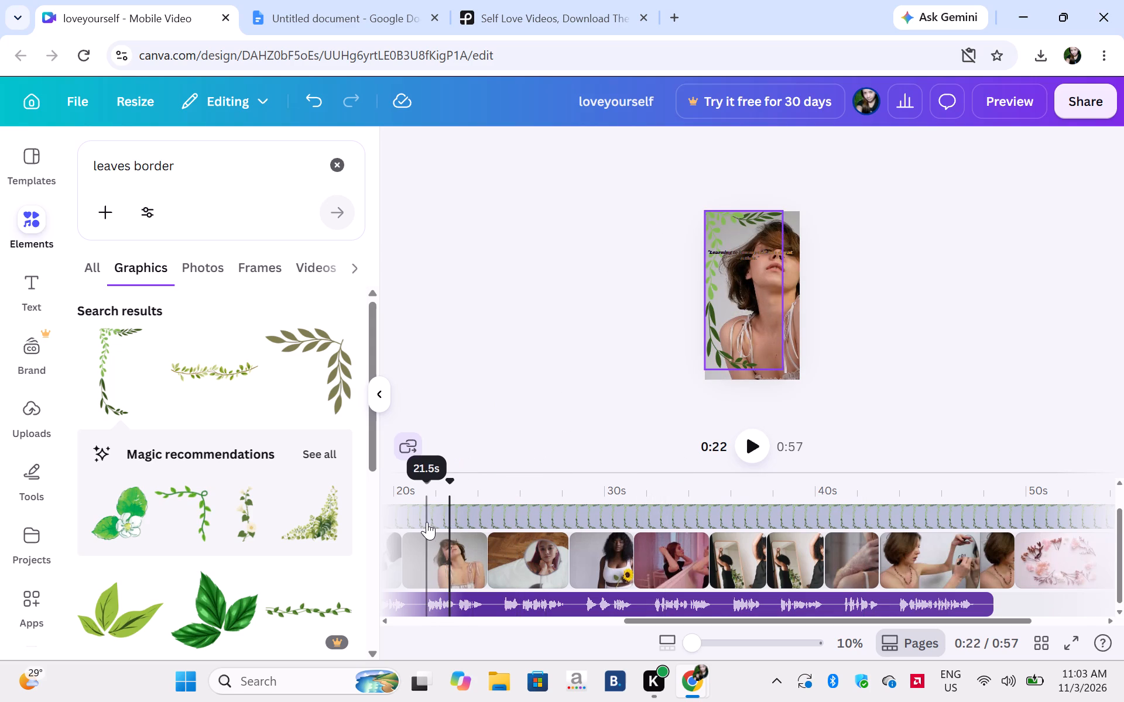
{"action": "key", "text": "Left"}
{"action": "key", "text": "Left"}
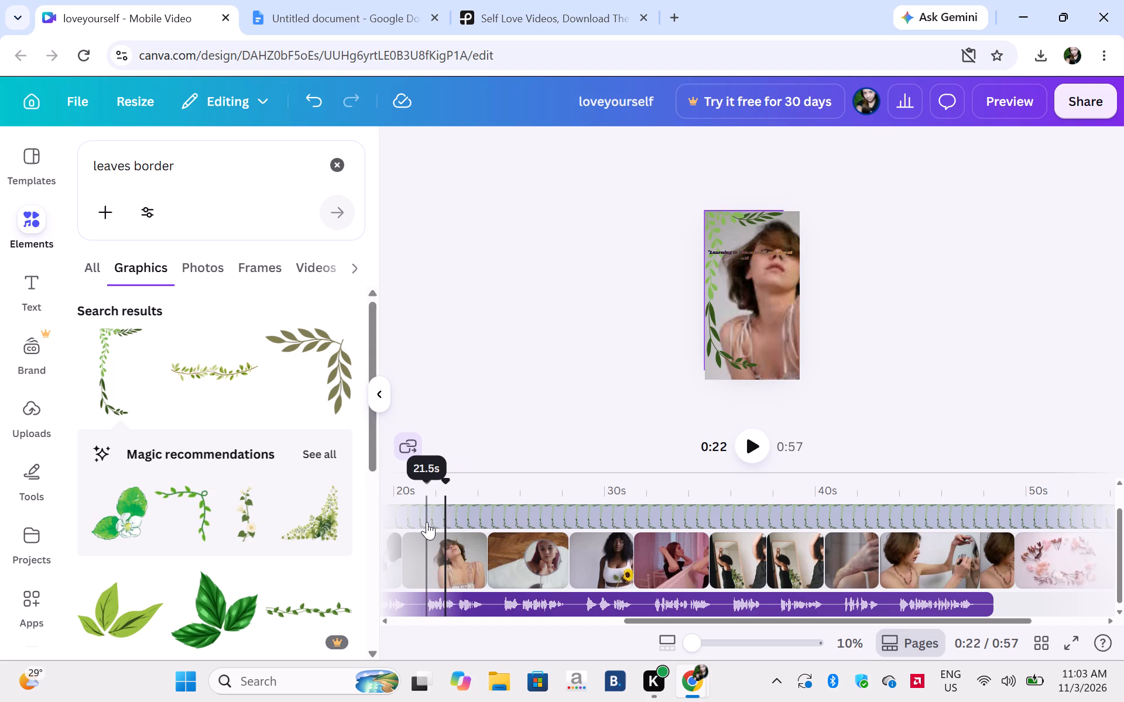
{"action": "key", "text": "Left"}
{"action": "key", "text": "Left"}
{"action": "key", "text": "Left"}
{"action": "key", "text": "Left"}
{"action": "key", "text": "Left"}
{"action": "key", "text": "Left"}
{"action": "key", "text": "Left"}
{"action": "key", "text": "Left"}
{"action": "key", "text": "Left"}
{"action": "key", "text": "Left"}
{"action": "key", "text": "Left"}
{"action": "key", "text": "Left"}
{"action": "key", "text": "Left"}
{"action": "key", "text": "Left"}
{"action": "key", "text": "Left"}
{"action": "key", "text": "Left"}
{"action": "key", "text": "Left"}
{"action": "key", "text": "Left"}
{"action": "key", "text": "Left"}
{"action": "key", "text": "Left"}
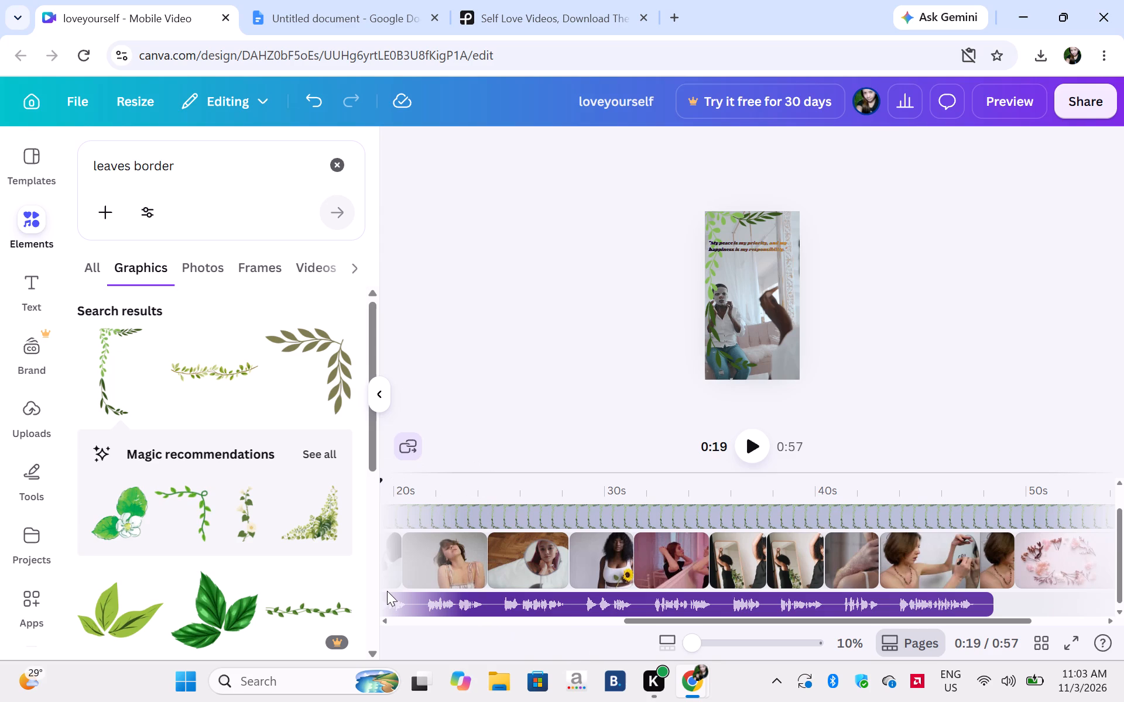
{"action": "double_click", "coordinate": [381, 624]}
{"action": "left_click_drag", "start_coordinate": [381, 624], "coordinate": [397, 624]}
{"action": "triple_click", "coordinate": [397, 624]}
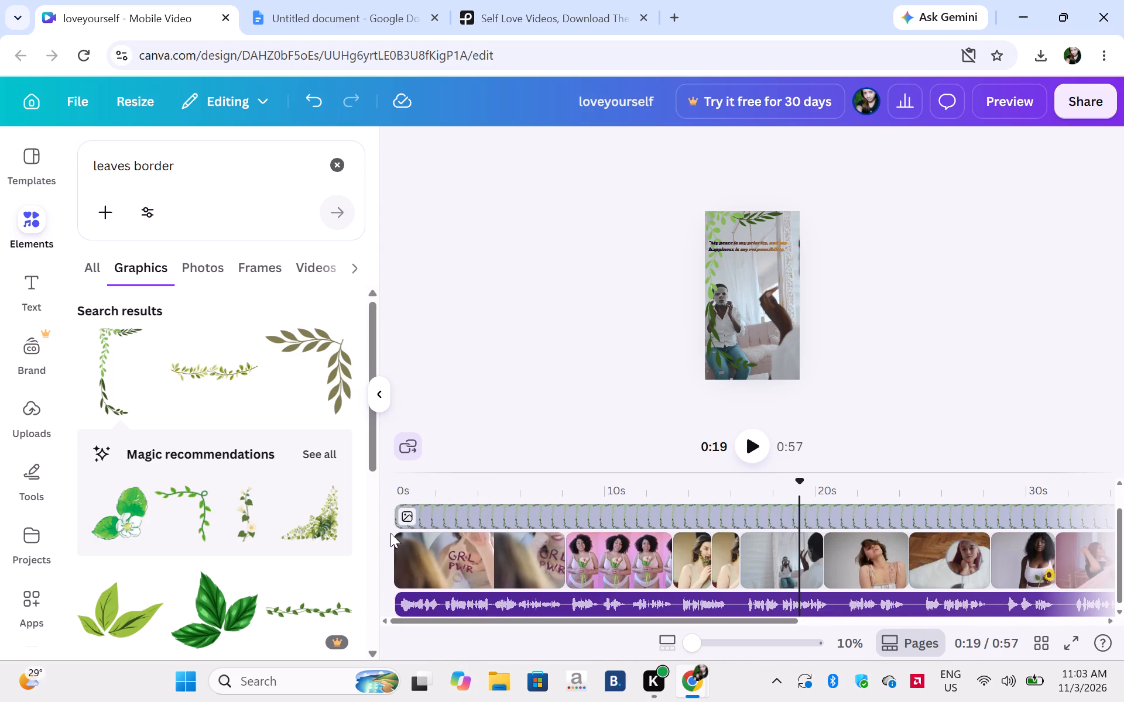
{"action": "left_click", "coordinate": [395, 527]}
{"action": "left_click", "coordinate": [395, 527]}
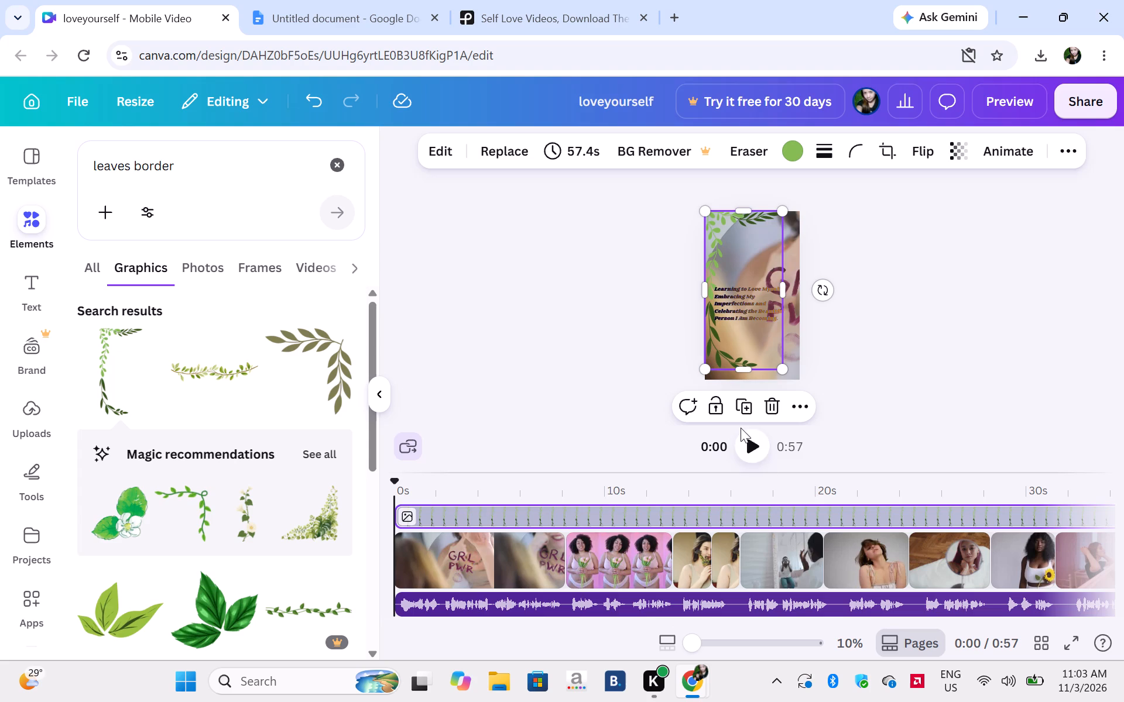
{"action": "left_click", "coordinate": [738, 298]}
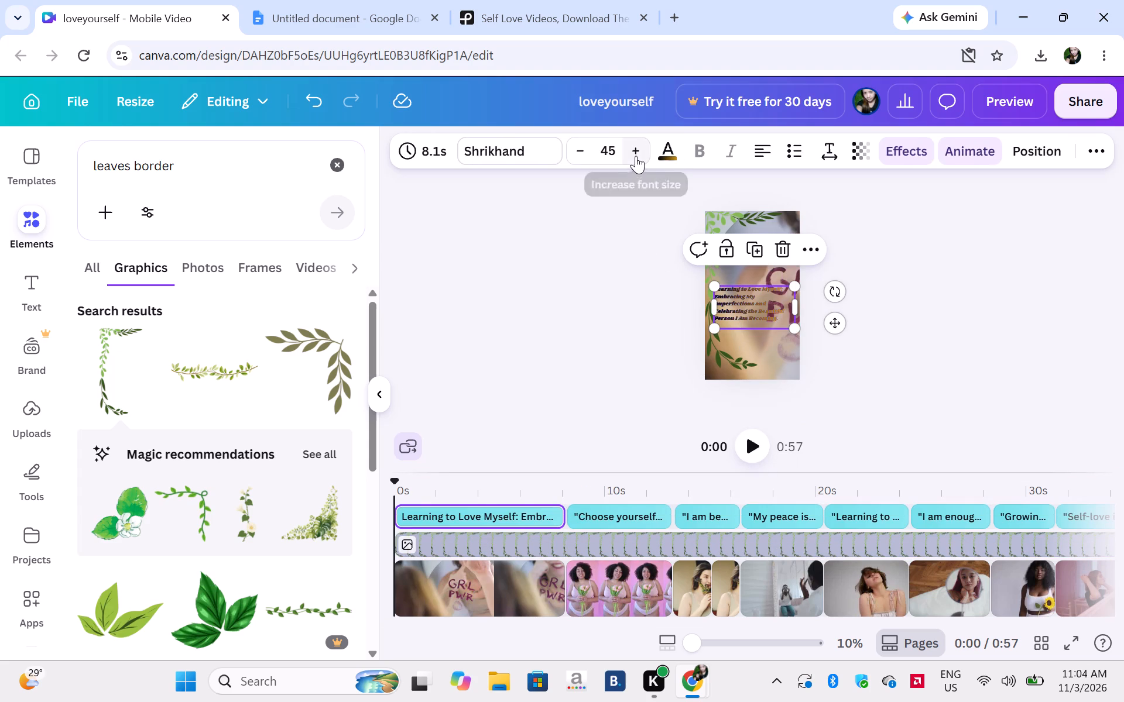
{"action": "triple_click", "coordinate": [636, 156]}
{"action": "triple_click", "coordinate": [636, 156]}
{"action": "triple_click", "coordinate": [636, 156]}
{"action": "triple_click", "coordinate": [636, 156]}
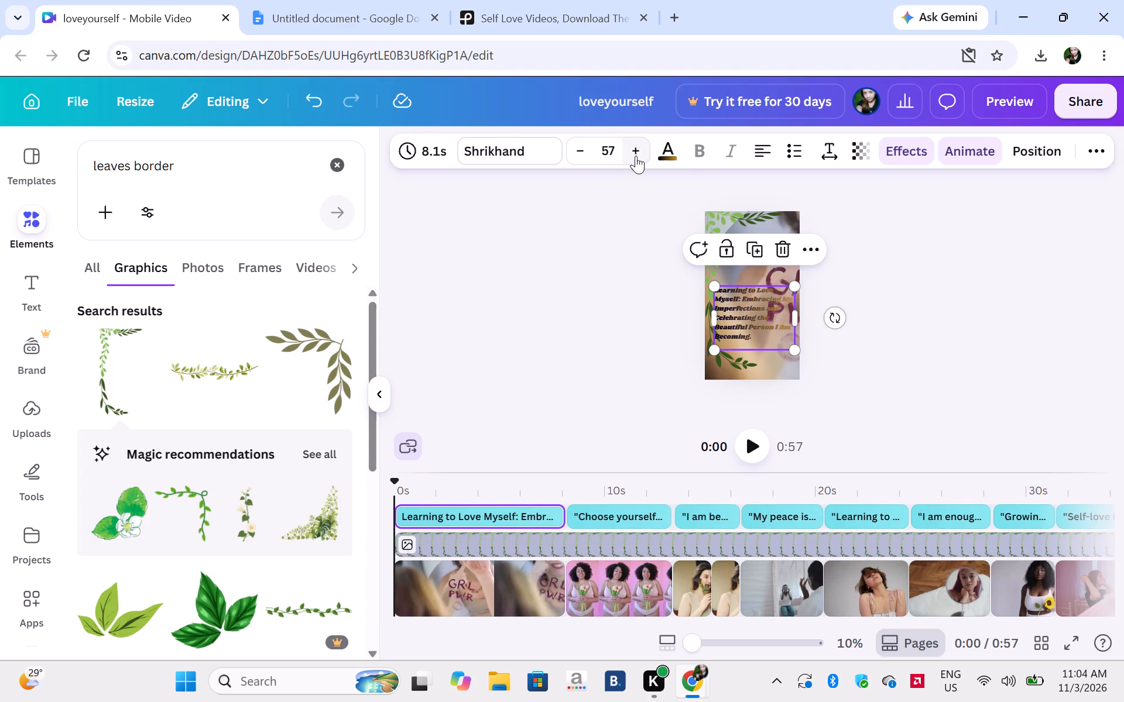
{"action": "left_click", "coordinate": [636, 156]}
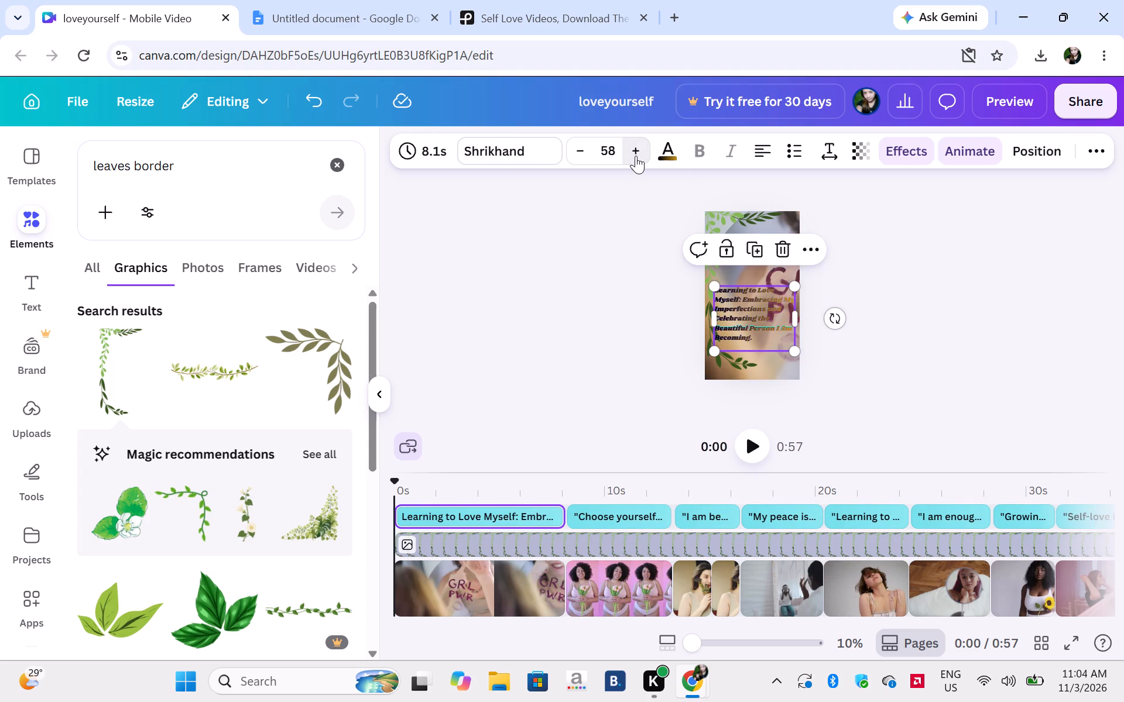
Set the font size of the "Choose yourself, love yourself" quote over the tulip clip to 55.
{"action": "left_click", "coordinate": [608, 517]}
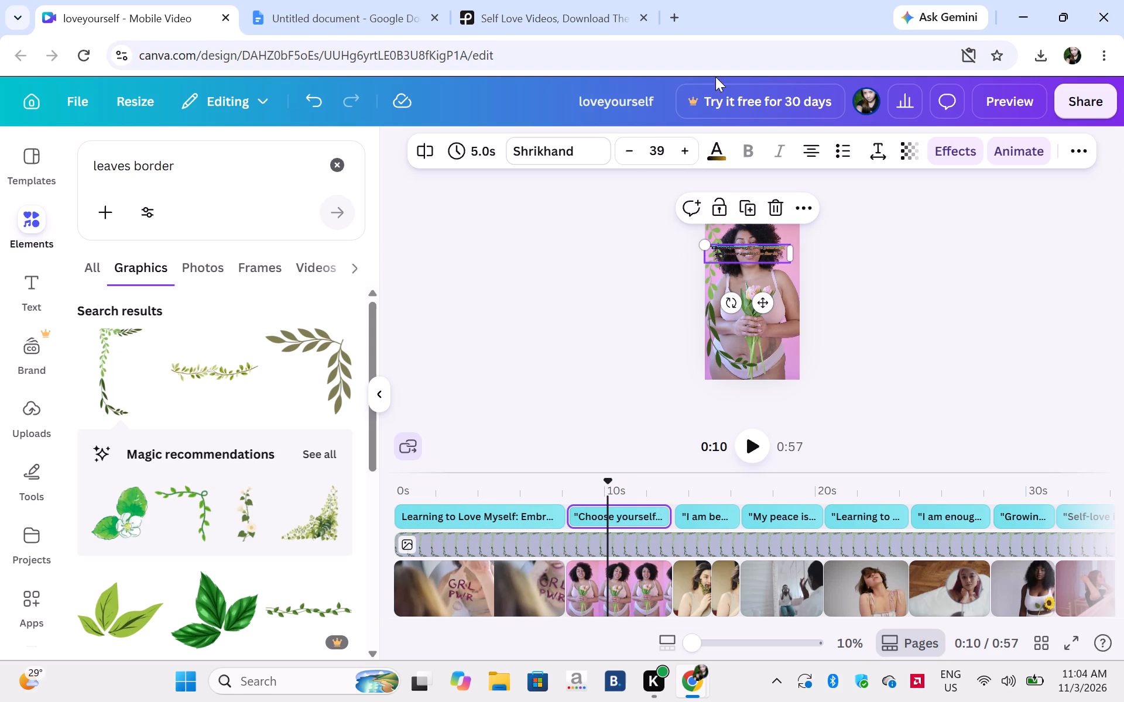
{"action": "triple_click", "coordinate": [691, 151]}
{"action": "triple_click", "coordinate": [691, 151]}
{"action": "triple_click", "coordinate": [691, 151]}
{"action": "left_click", "coordinate": [691, 151]}
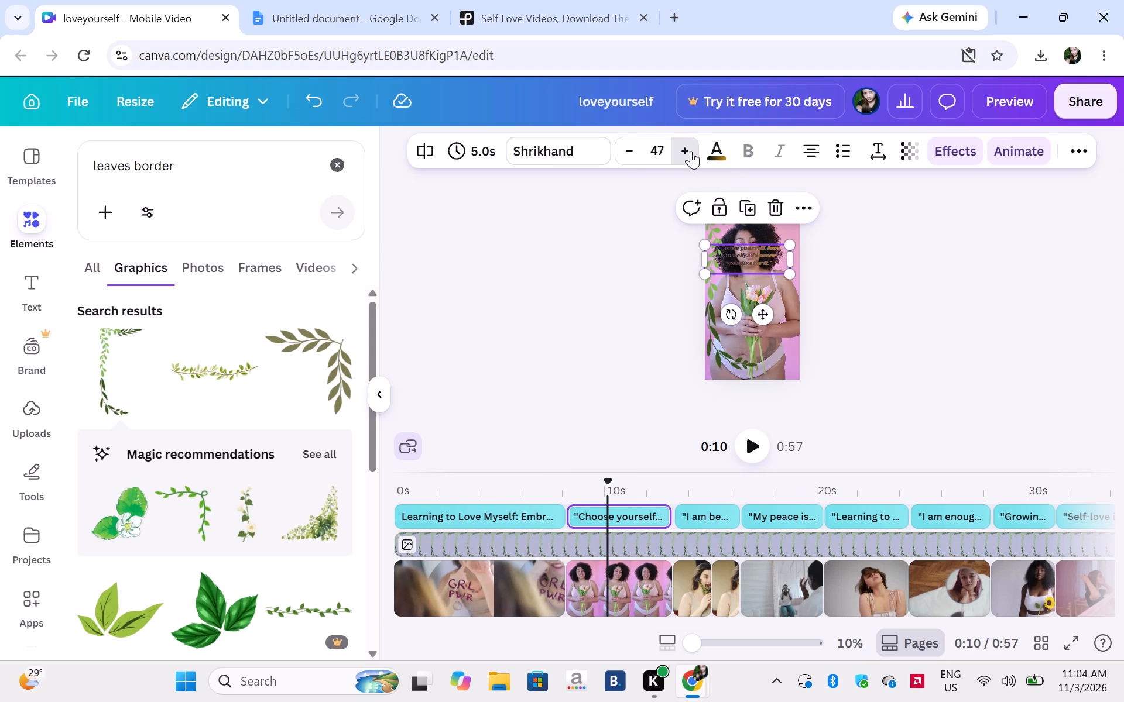
{"action": "triple_click", "coordinate": [691, 151]}
{"action": "triple_click", "coordinate": [691, 151]}
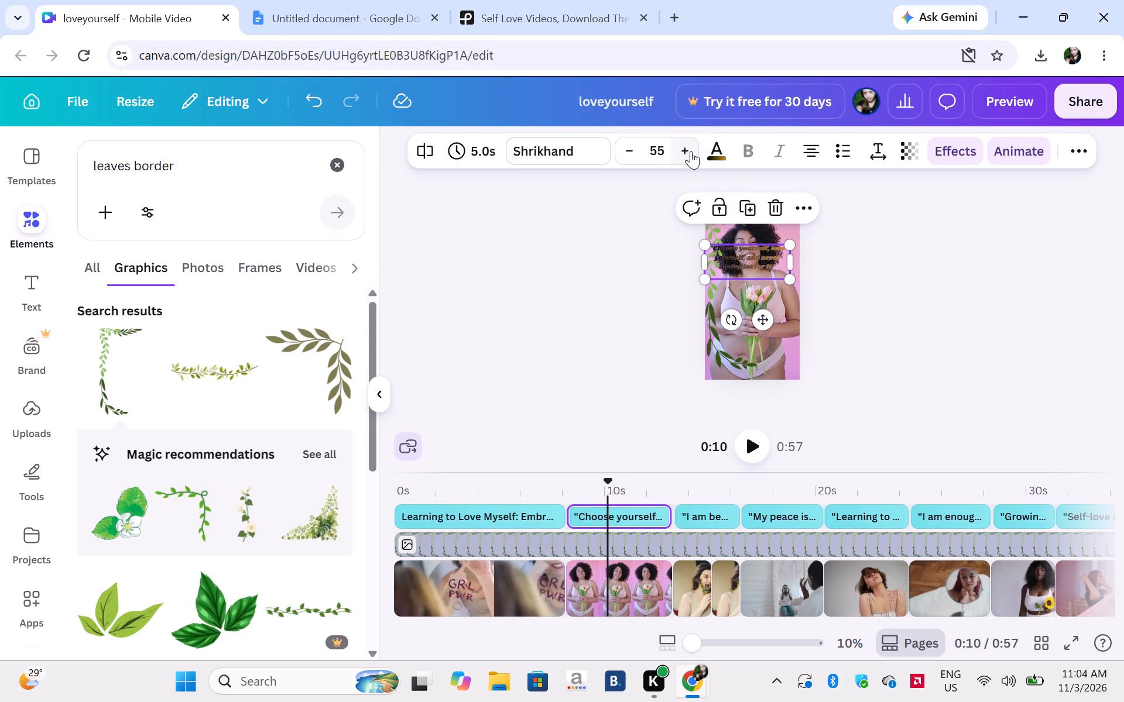
Set the font size of the "I am becoming" quote at about 14 s to 55, matching the tulip clip's quote.
{"action": "left_click", "coordinate": [694, 503]}
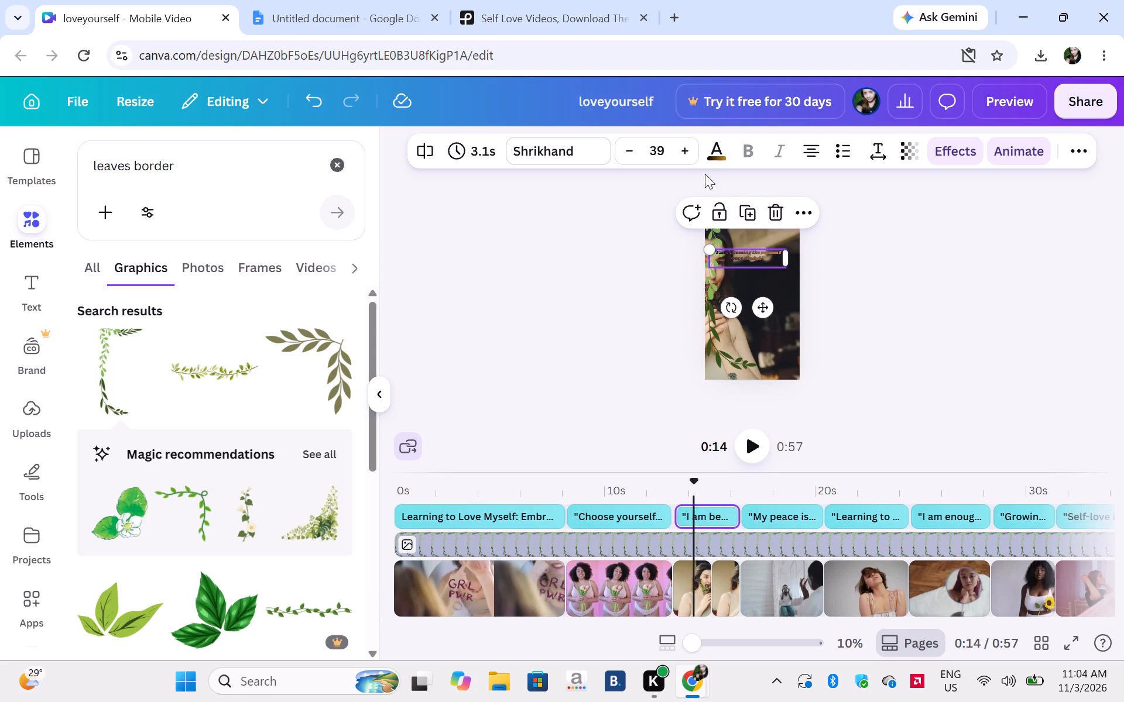
{"action": "triple_click", "coordinate": [679, 150]}
{"action": "triple_click", "coordinate": [679, 150]}
{"action": "triple_click", "coordinate": [679, 150]}
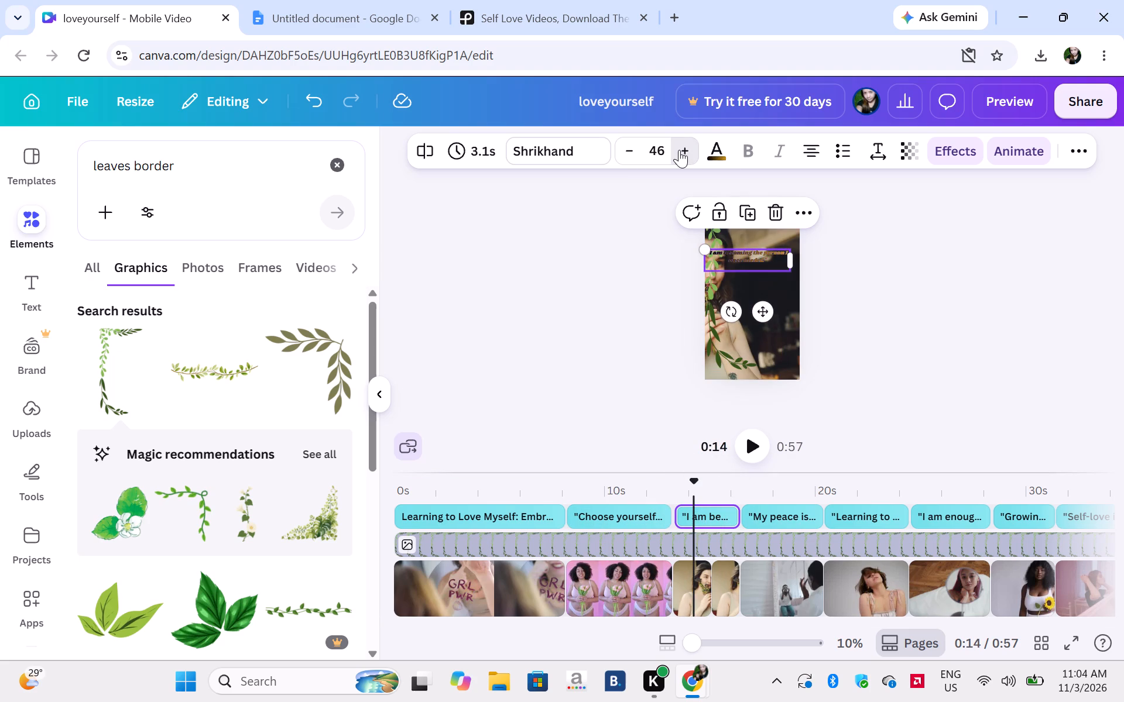
{"action": "left_click", "coordinate": [679, 150]}
{"action": "double_click", "coordinate": [679, 150]}
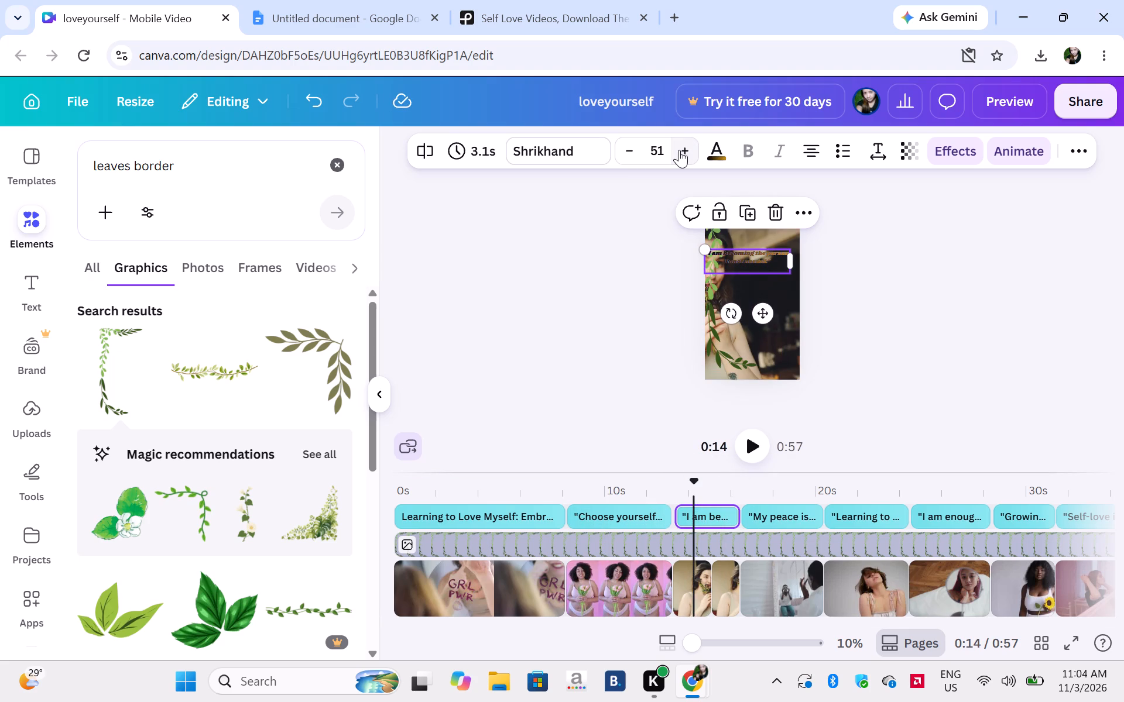
{"action": "left_click", "coordinate": [609, 511]}
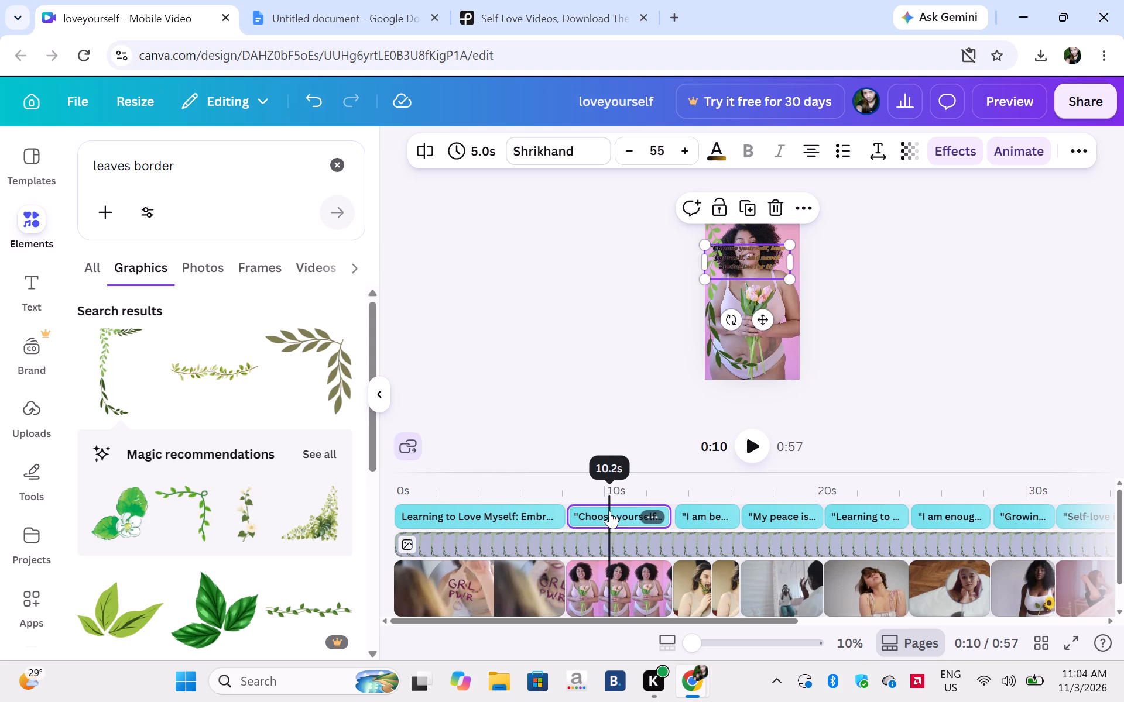
{"action": "left_click", "coordinate": [705, 512]}
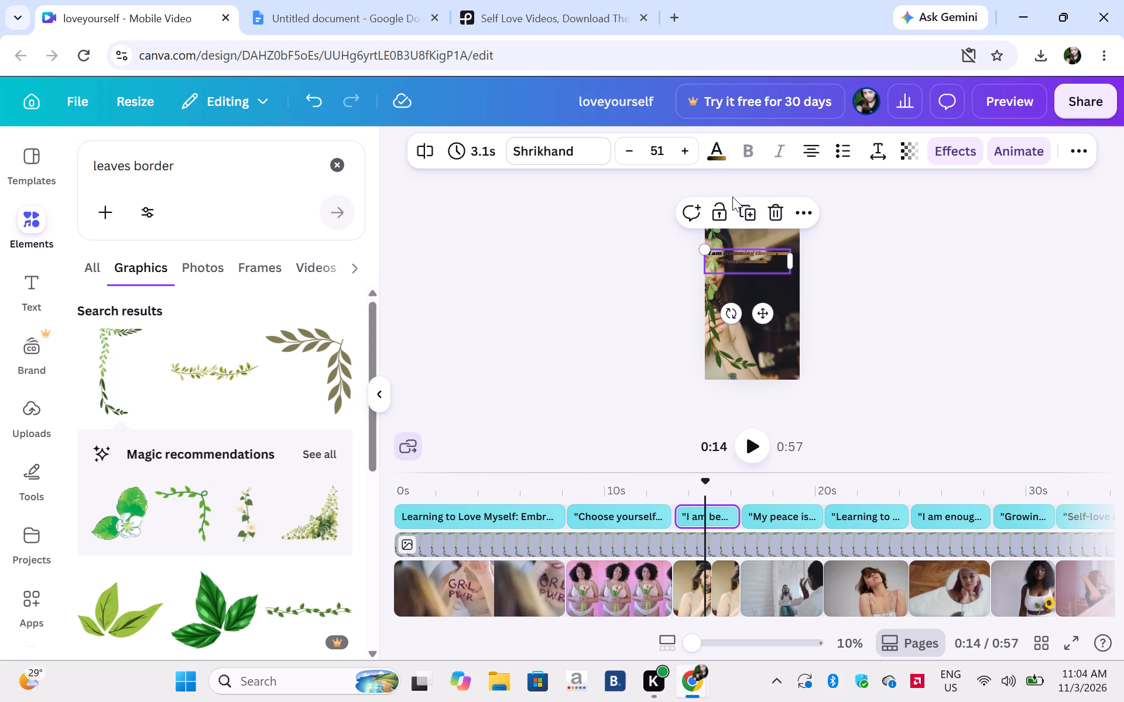
{"action": "double_click", "coordinate": [684, 153]}
{"action": "left_click", "coordinate": [684, 153]}
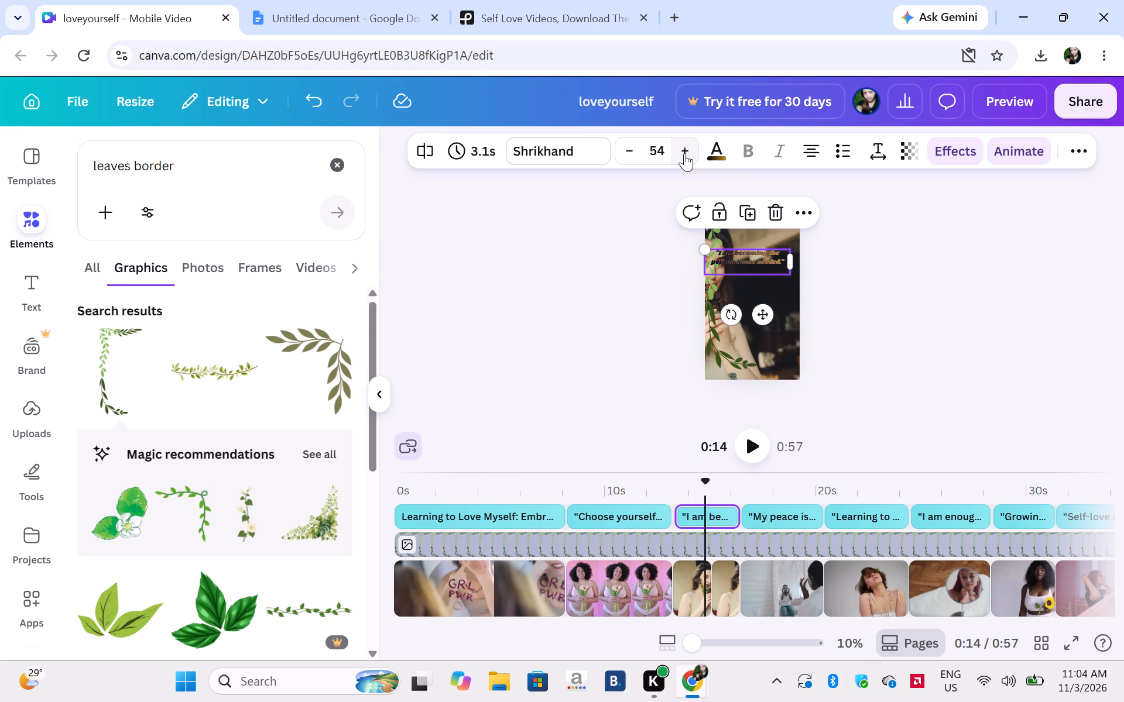
{"action": "left_click", "coordinate": [684, 153]}
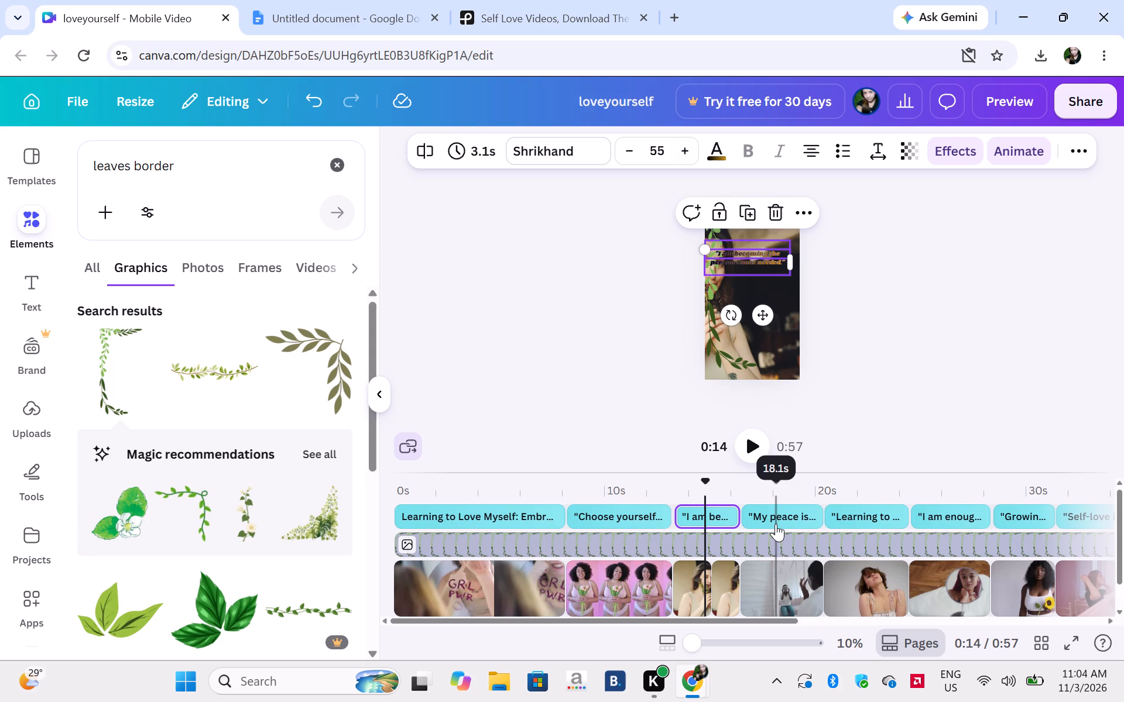
Set the font size of the "My peace is my priority" quote at about 18 s to 55.
{"action": "left_click", "coordinate": [776, 524]}
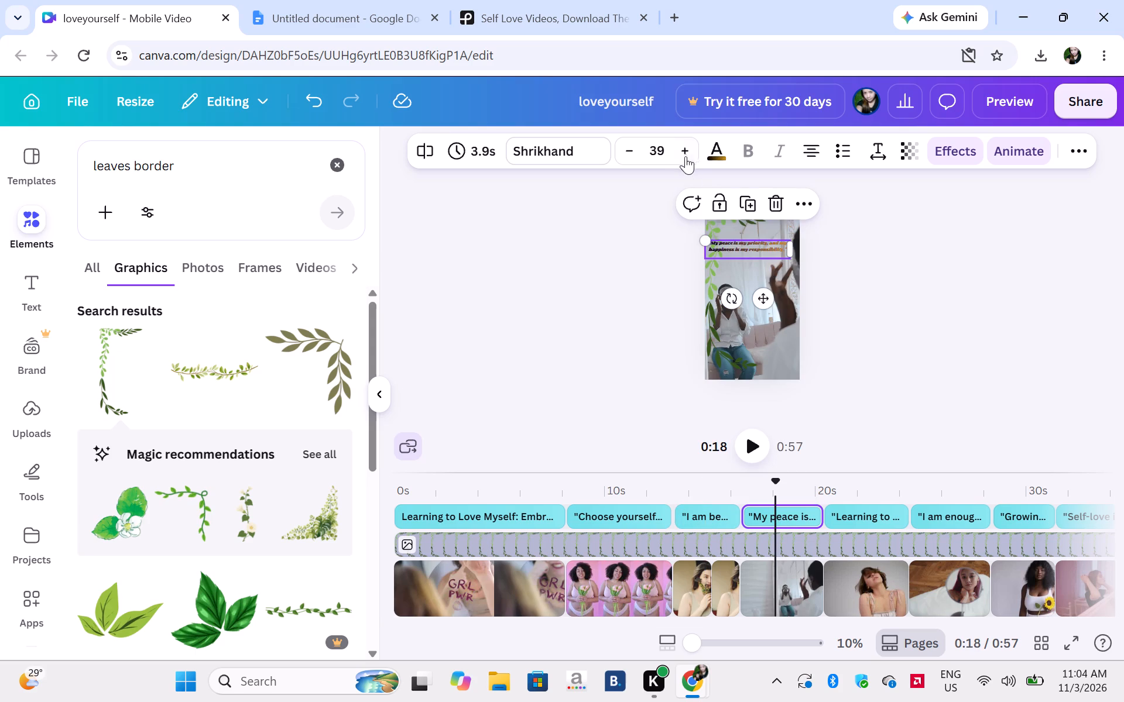
{"action": "triple_click", "coordinate": [684, 154]}
{"action": "triple_click", "coordinate": [684, 154]}
{"action": "triple_click", "coordinate": [684, 154]}
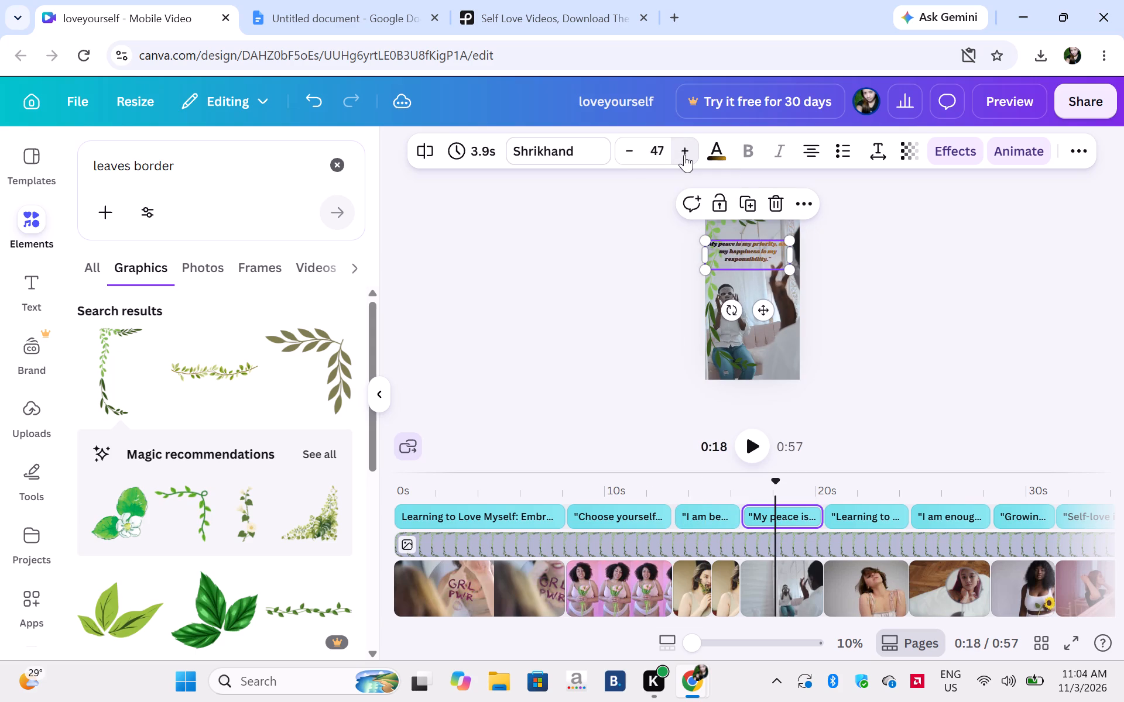
{"action": "left_click", "coordinate": [684, 154]}
{"action": "left_click", "coordinate": [684, 154]}
{"action": "double_click", "coordinate": [684, 154]}
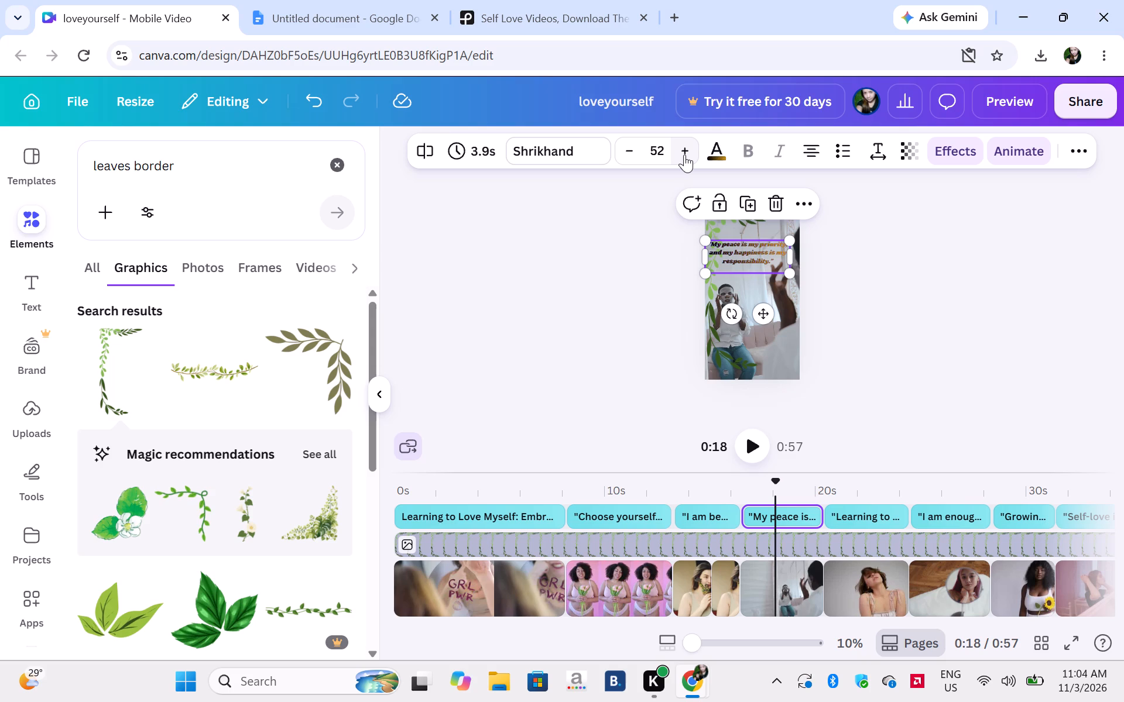
{"action": "left_click", "coordinate": [684, 154]}
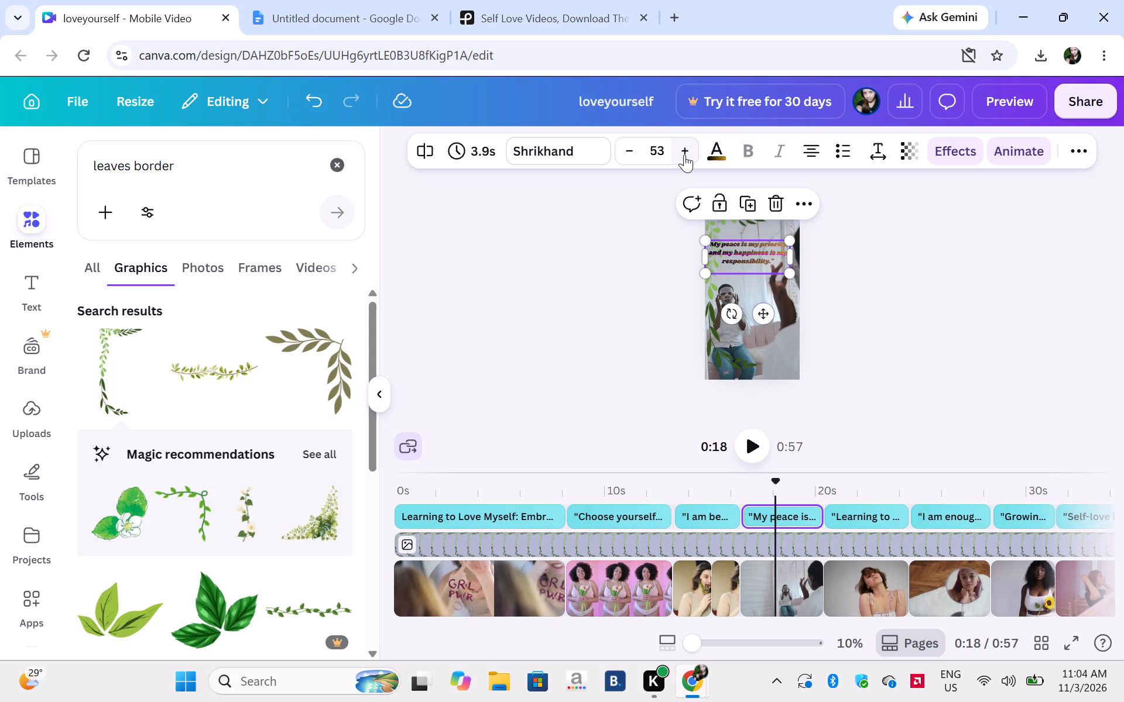
{"action": "left_click", "coordinate": [684, 154]}
{"action": "left_click", "coordinate": [684, 154]}
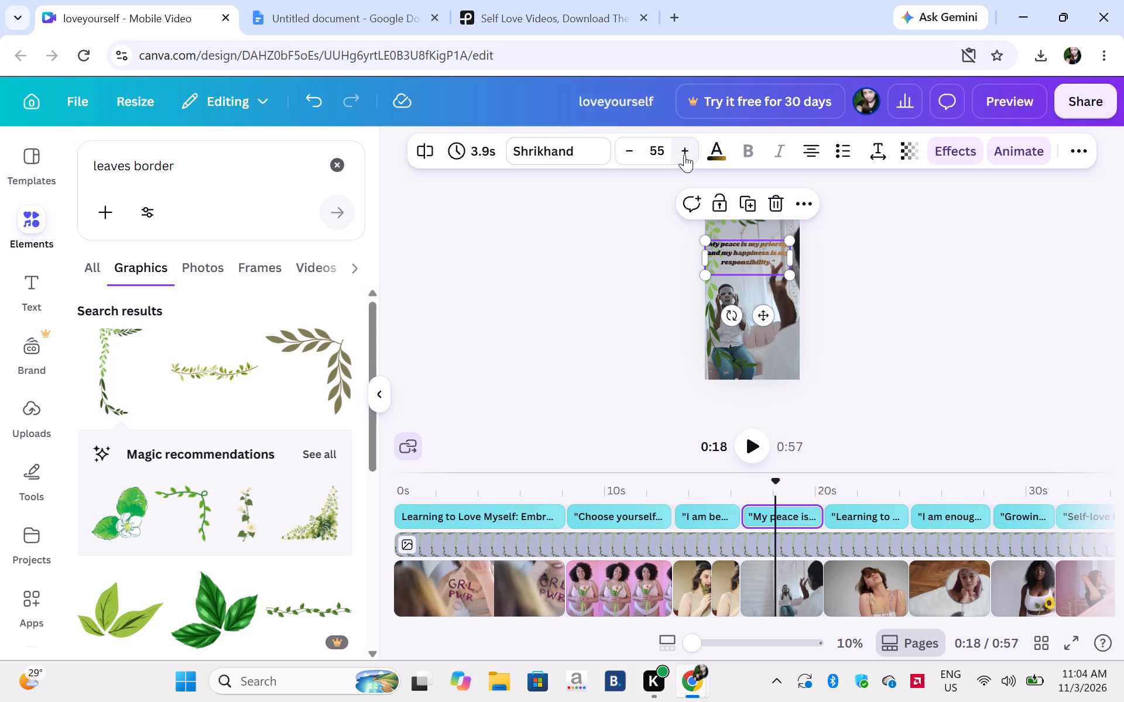
Set the font size of the "Learning to love" quote at about 22 s on the timeline to 55.
{"action": "left_click", "coordinate": [863, 526]}
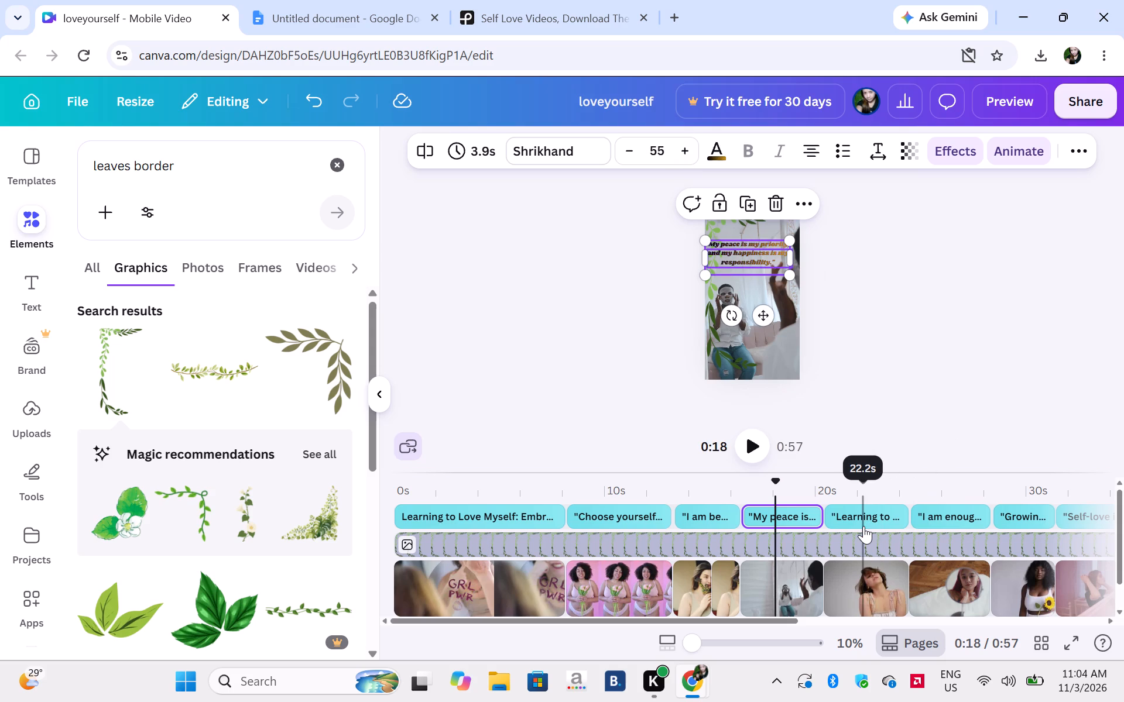
{"action": "triple_click", "coordinate": [690, 148]}
{"action": "triple_click", "coordinate": [690, 148]}
{"action": "triple_click", "coordinate": [690, 148]}
{"action": "triple_click", "coordinate": [690, 148]}
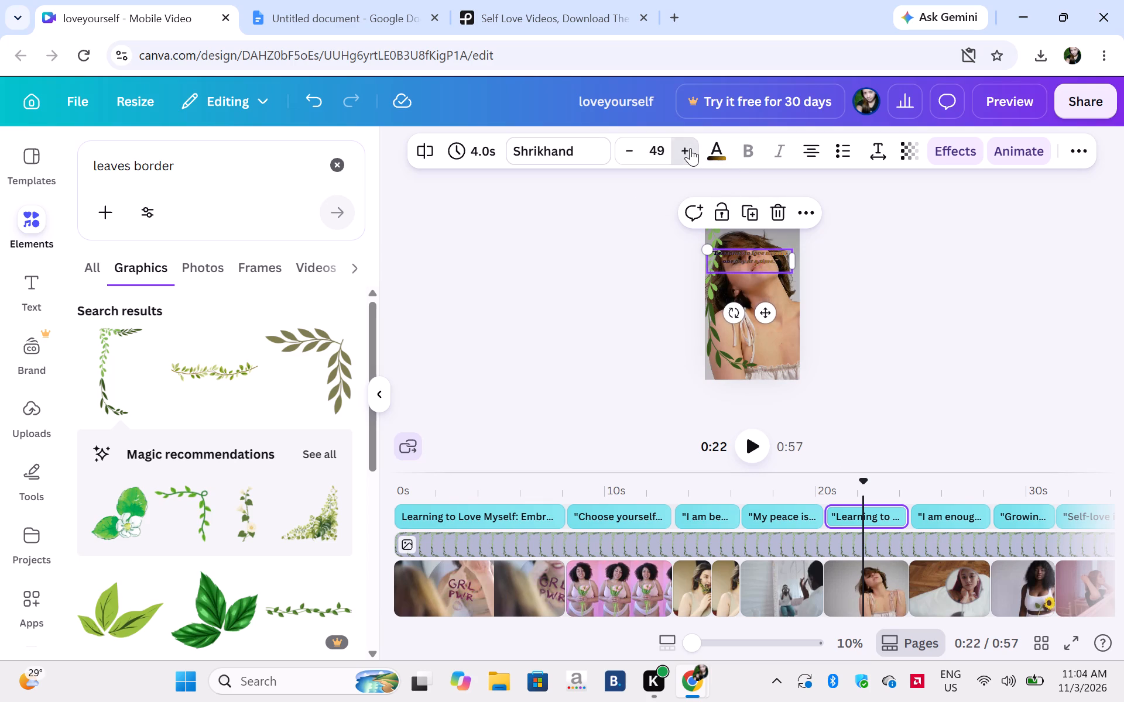
{"action": "left_click", "coordinate": [690, 148]}
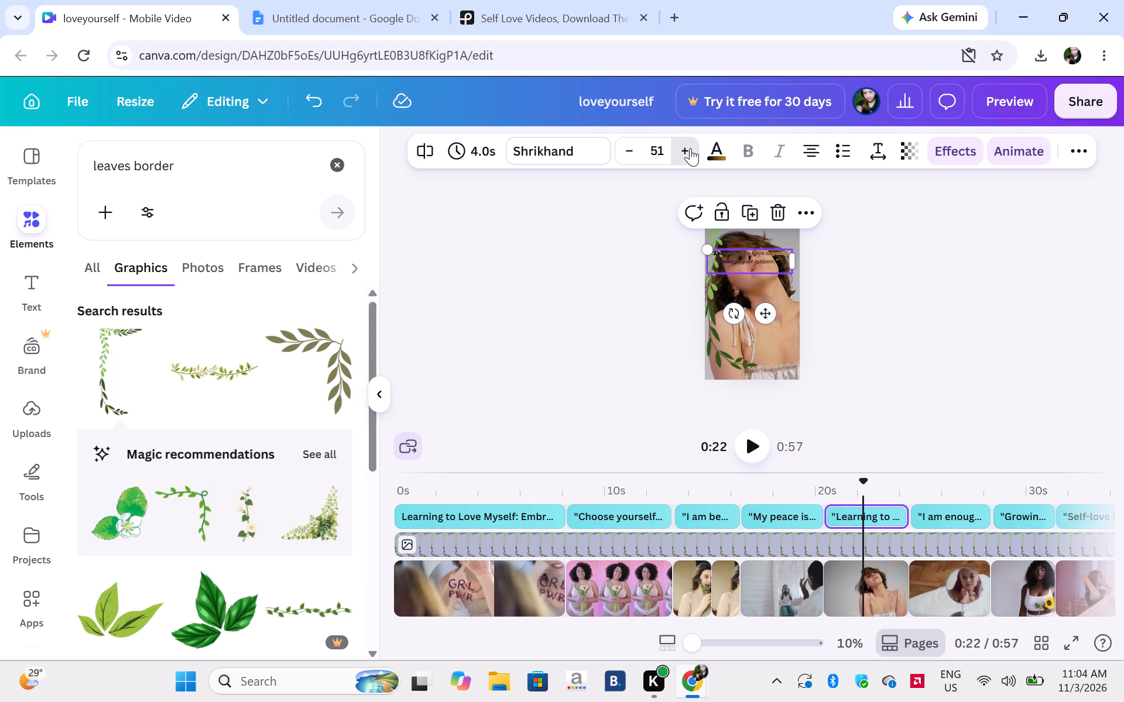
{"action": "triple_click", "coordinate": [690, 148]}
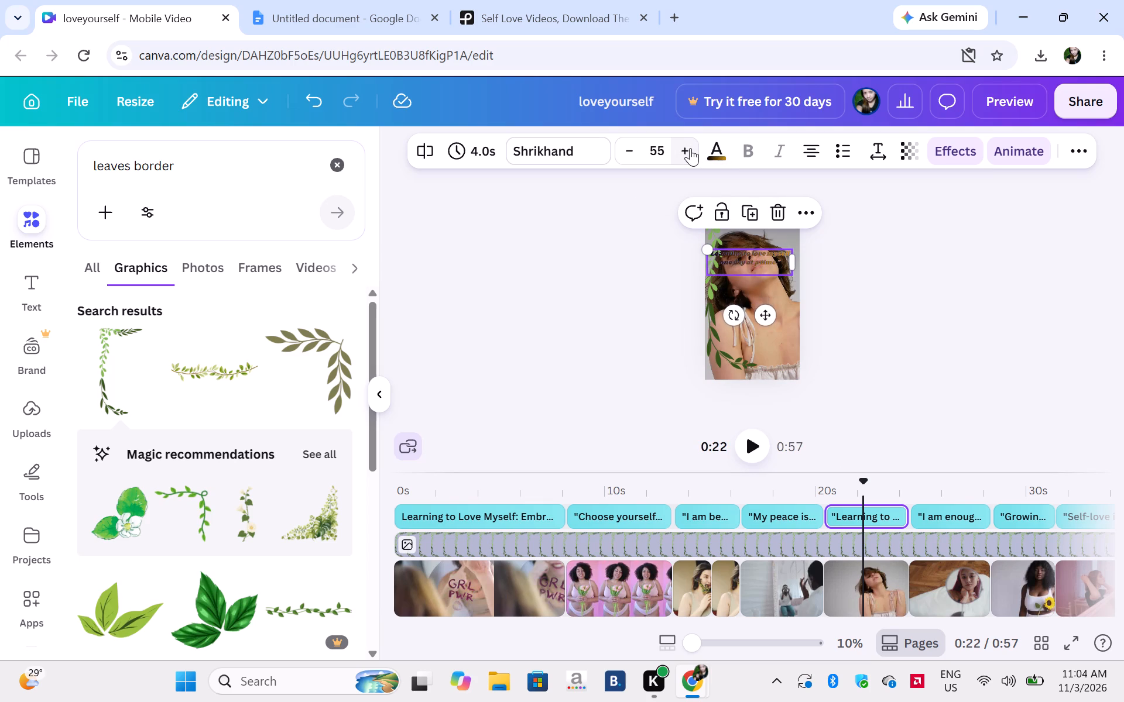
Increase the font size of the "I am enough" quote at about 25 s to 55.1.
{"action": "left_click", "coordinate": [937, 517]}
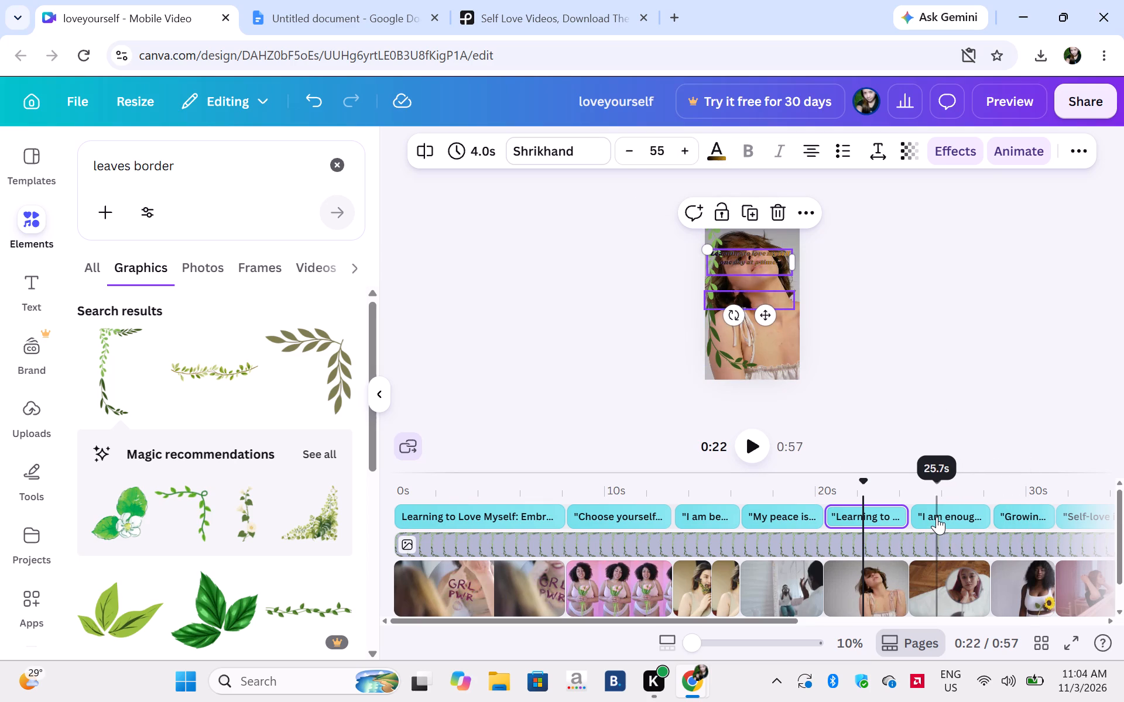
{"action": "triple_click", "coordinate": [688, 152]}
{"action": "triple_click", "coordinate": [688, 152]}
{"action": "triple_click", "coordinate": [688, 152]}
{"action": "triple_click", "coordinate": [688, 152]}
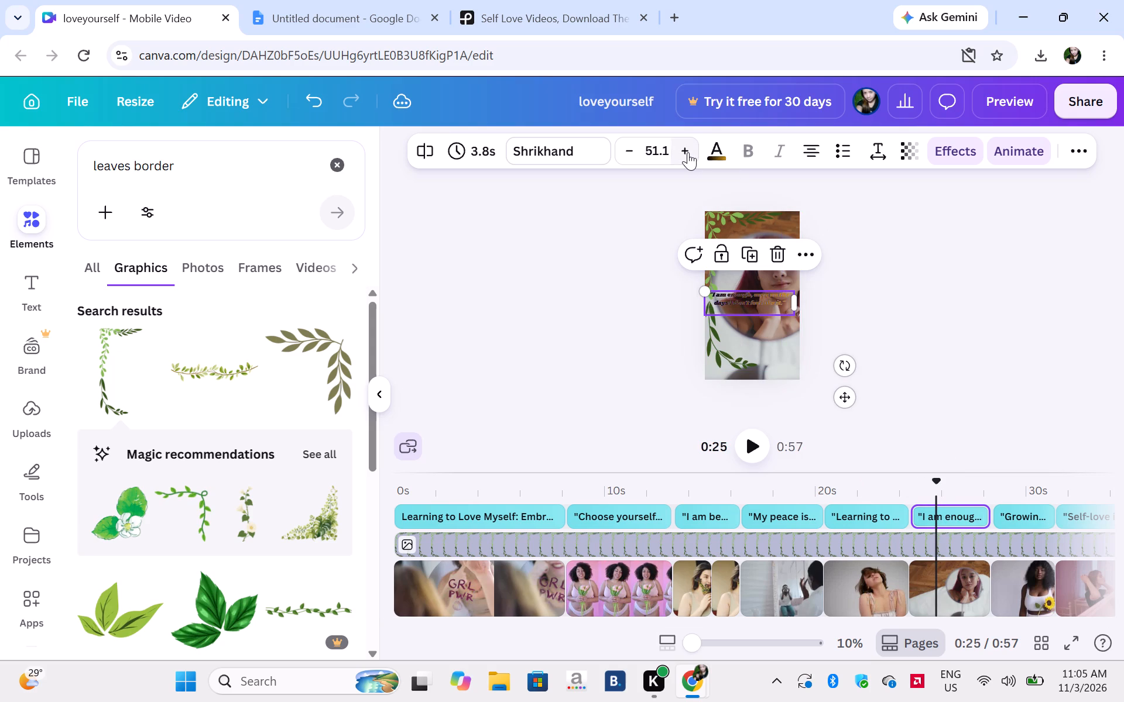
{"action": "triple_click", "coordinate": [688, 152]}
{"action": "left_click", "coordinate": [688, 152]}
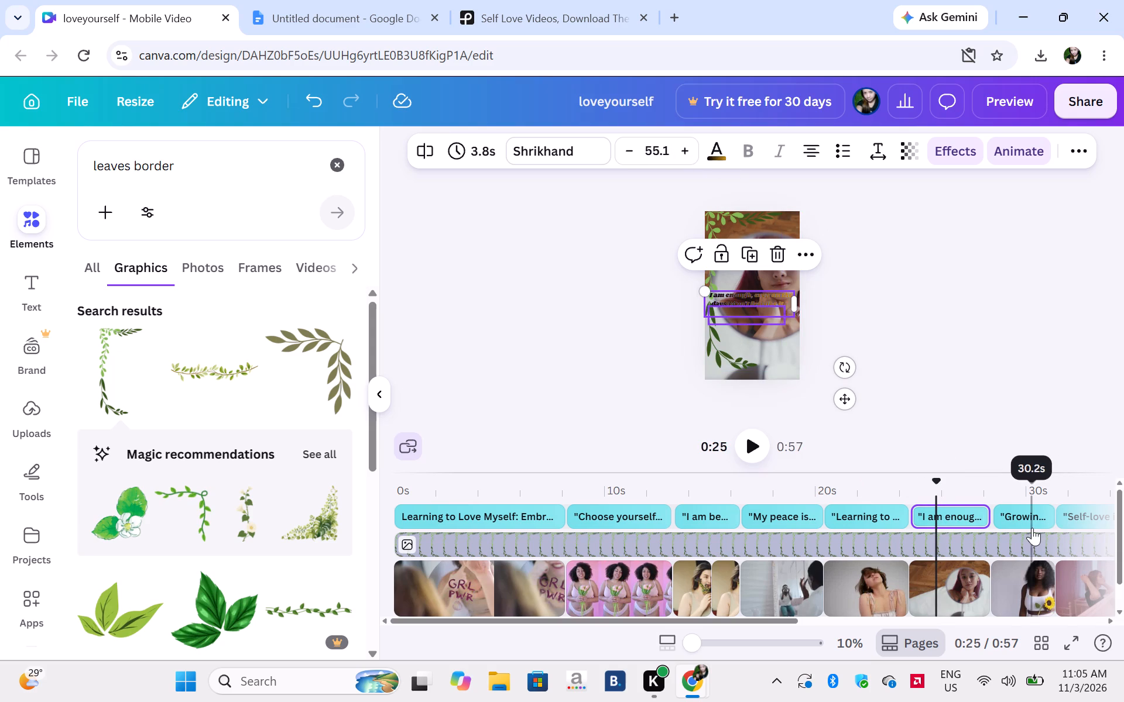
Set the font size of the "Growing" quote over the sunflower clip to 55.
{"action": "left_click", "coordinate": [1024, 514]}
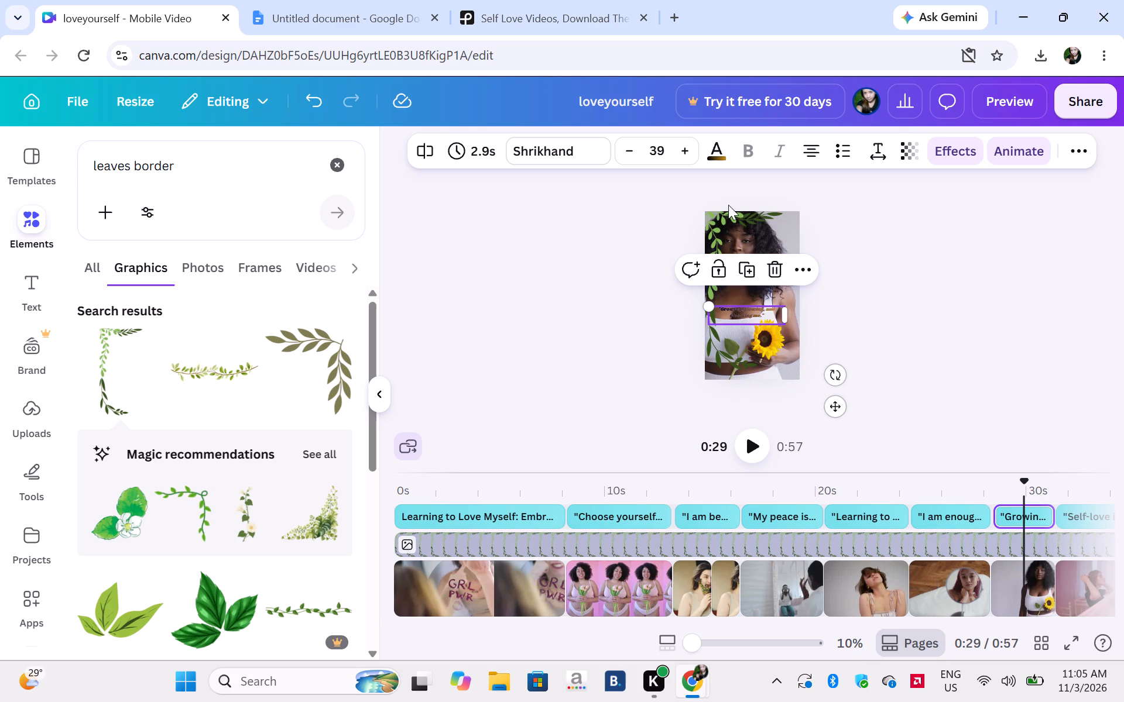
{"action": "triple_click", "coordinate": [683, 157]}
{"action": "triple_click", "coordinate": [683, 157]}
{"action": "triple_click", "coordinate": [683, 157]}
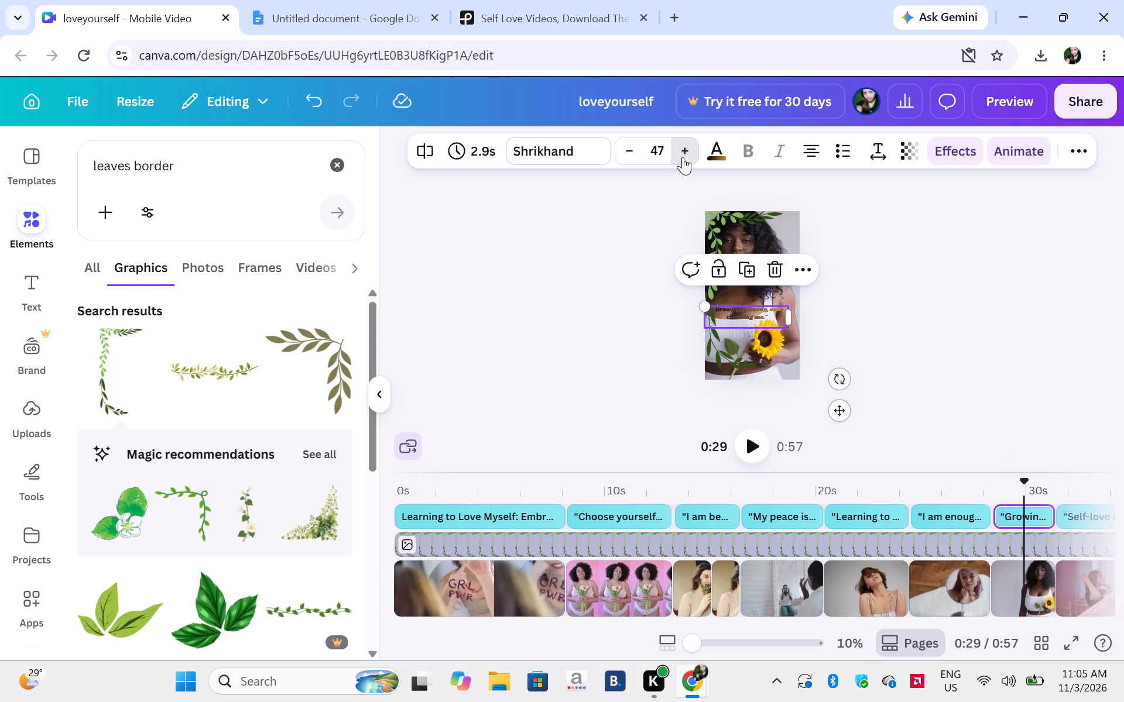
{"action": "triple_click", "coordinate": [683, 157]}
{"action": "left_click", "coordinate": [683, 157]}
{"action": "triple_click", "coordinate": [683, 157]}
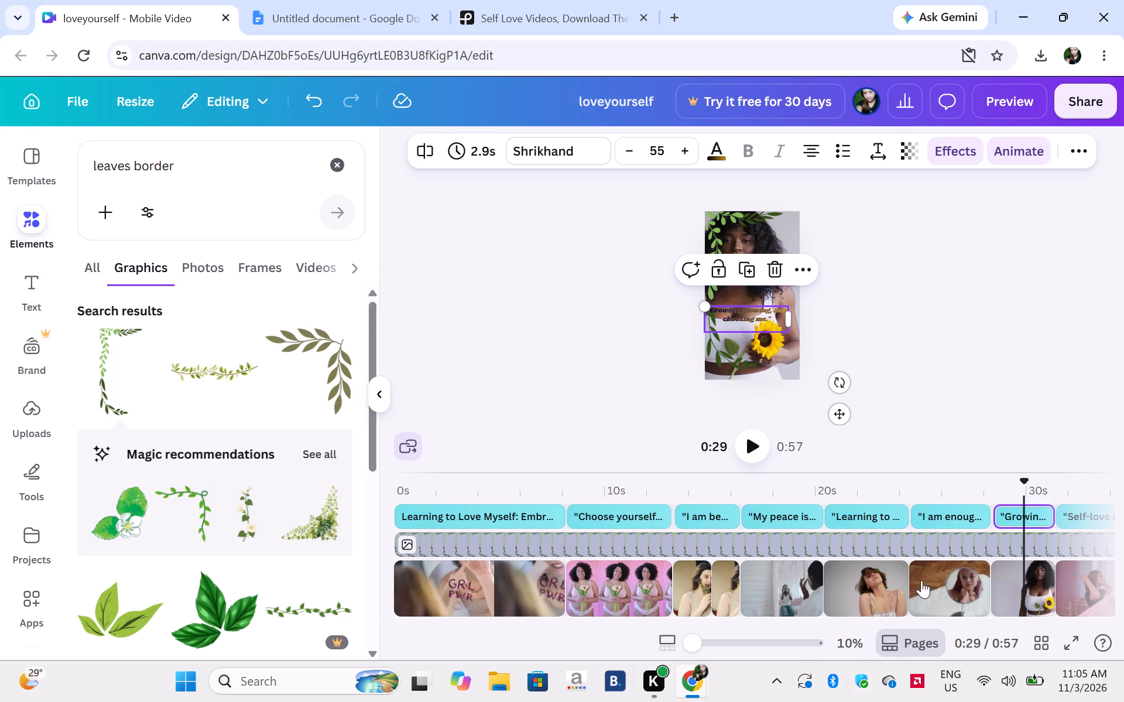
Set the font size of the "Self-love" quote at about 33 s on the timeline to 55.
{"action": "left_click", "coordinate": [1108, 620]}
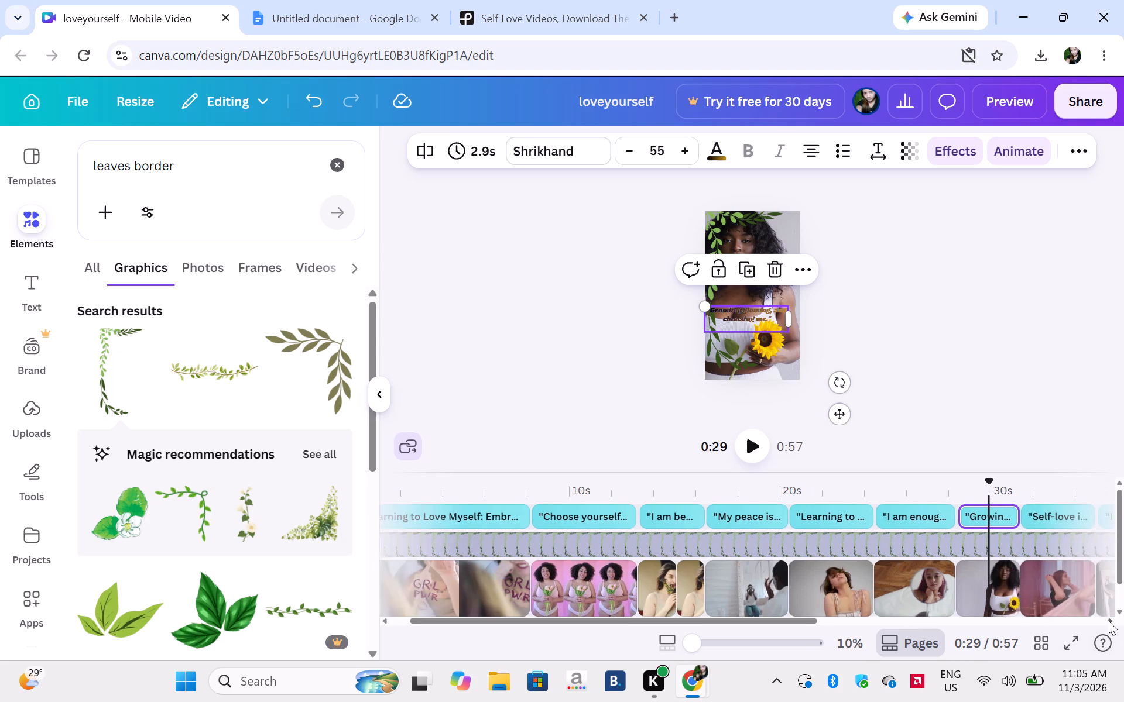
{"action": "triple_click", "coordinate": [1108, 620]}
{"action": "double_click", "coordinate": [1108, 620]}
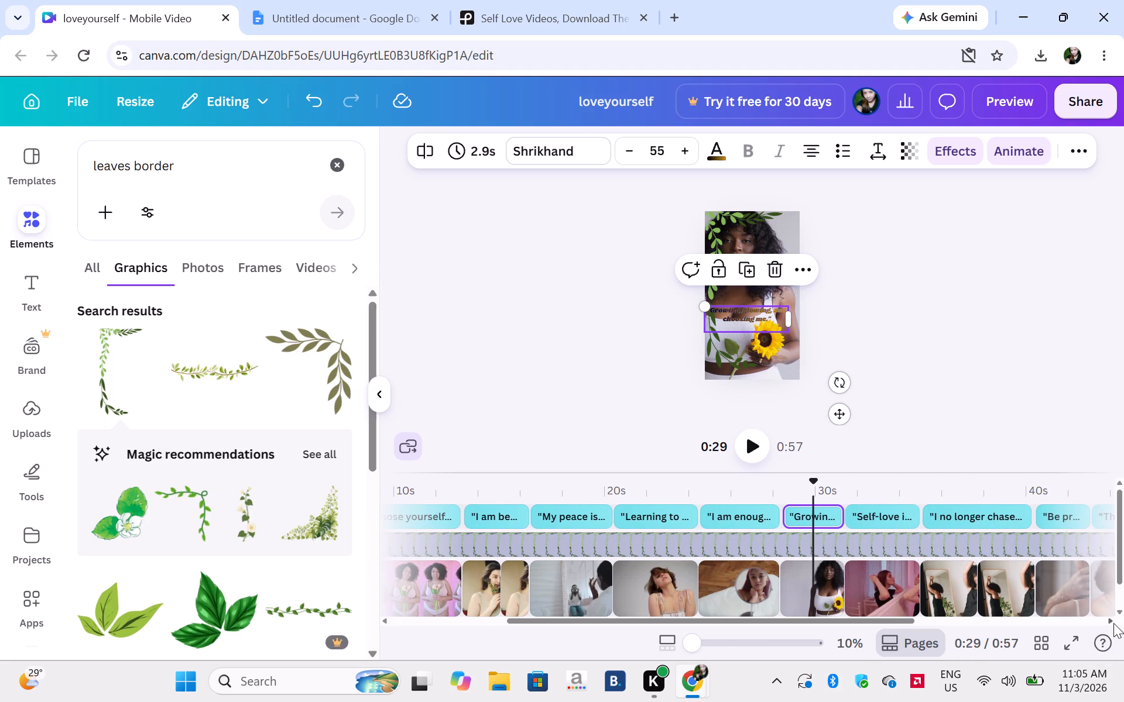
{"action": "triple_click", "coordinate": [1113, 621]}
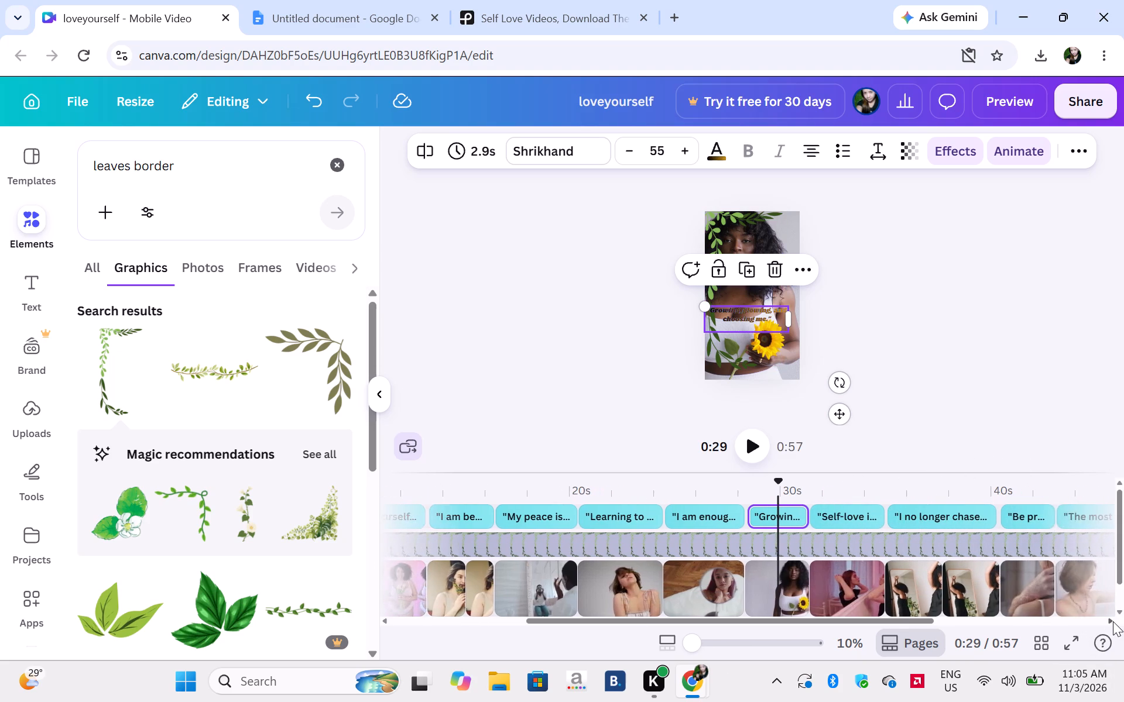
{"action": "left_click", "coordinate": [1113, 621]}
{"action": "left_click", "coordinate": [746, 512]}
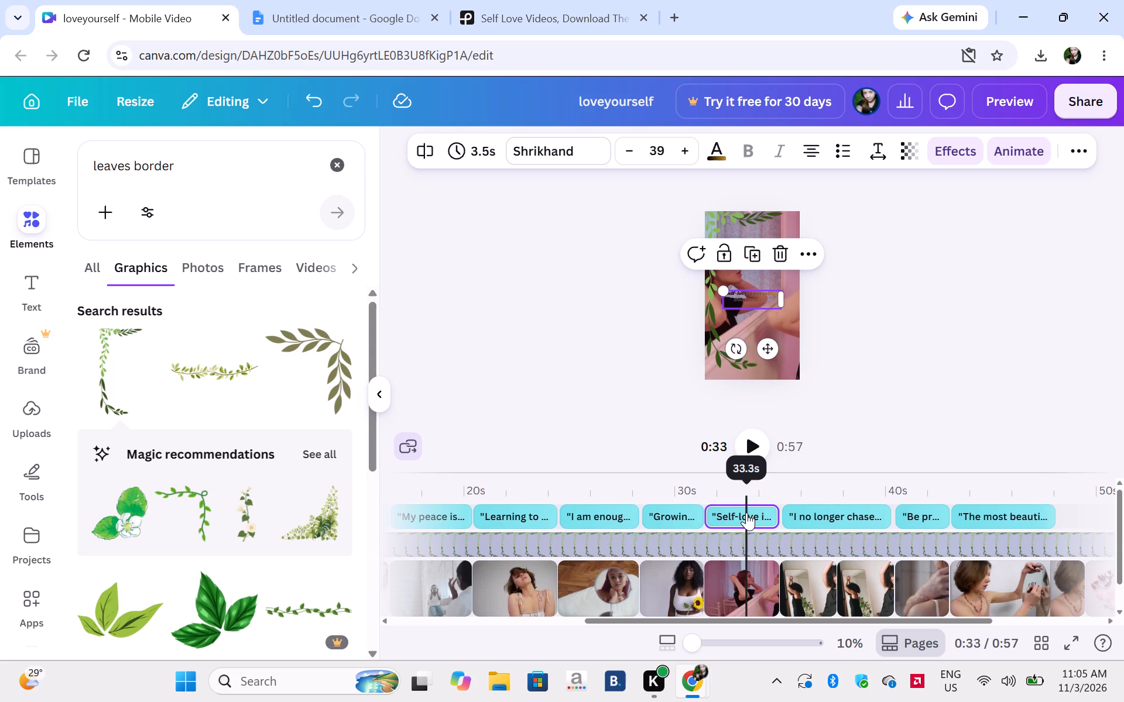
{"action": "triple_click", "coordinate": [683, 146]}
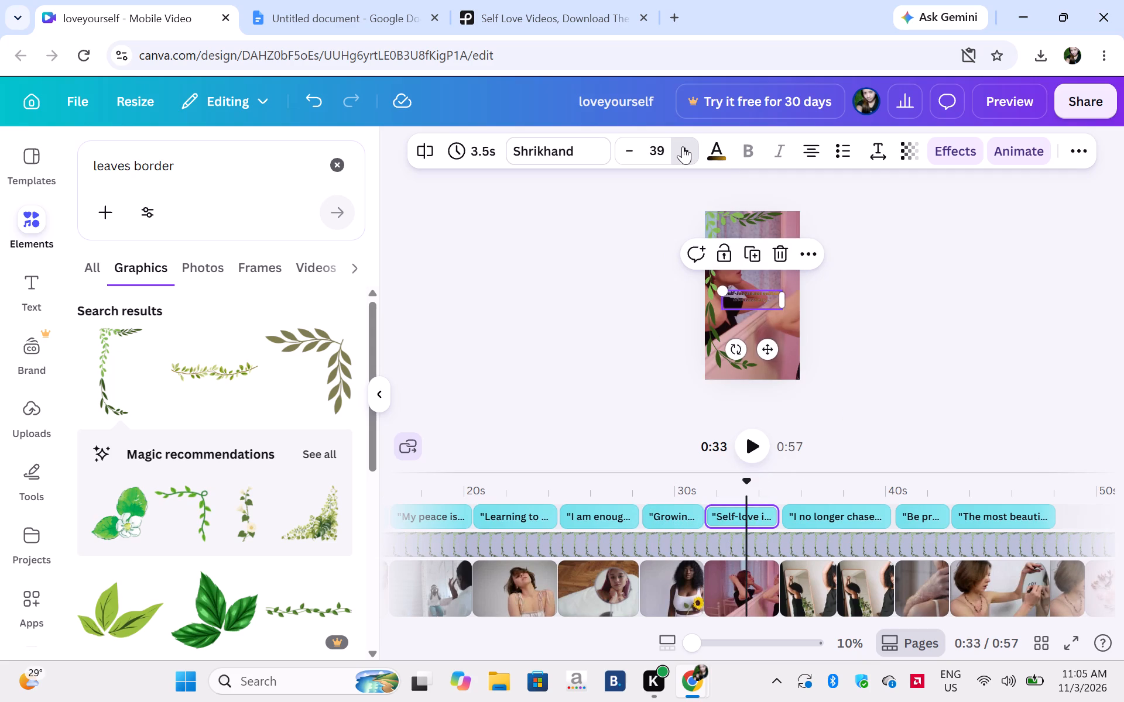
{"action": "triple_click", "coordinate": [683, 146]}
{"action": "triple_click", "coordinate": [683, 146]}
{"action": "double_click", "coordinate": [683, 146]}
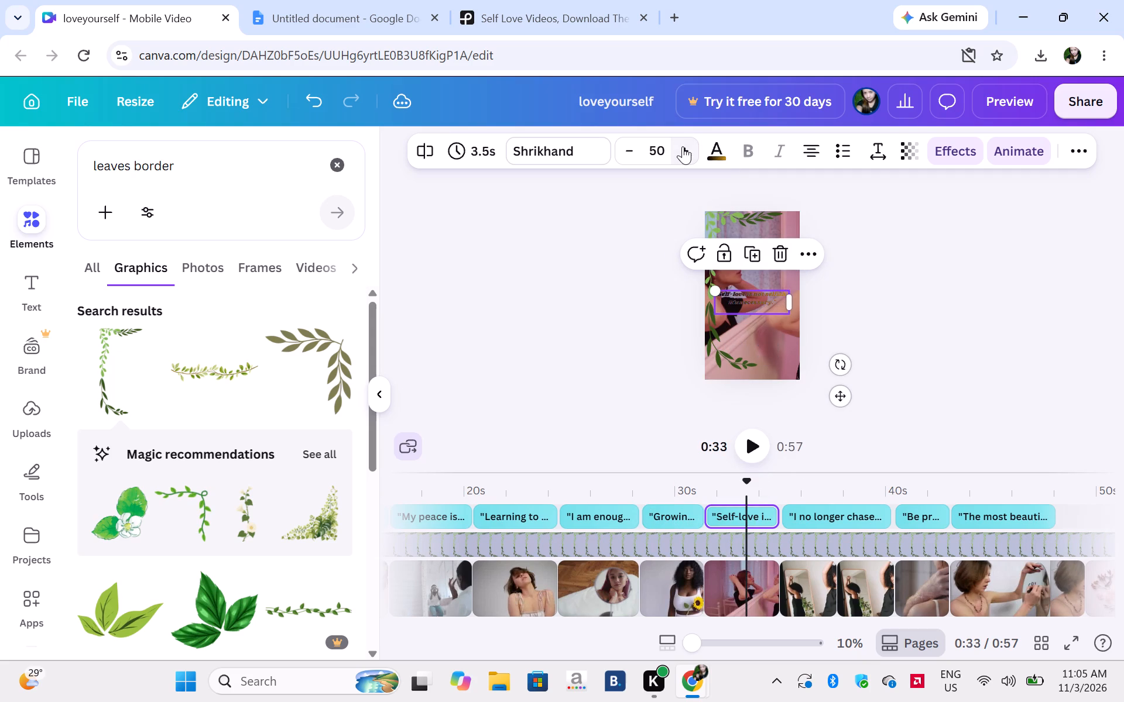
{"action": "triple_click", "coordinate": [683, 146]}
{"action": "left_click", "coordinate": [683, 146]}
{"action": "left_click", "coordinate": [683, 146]}
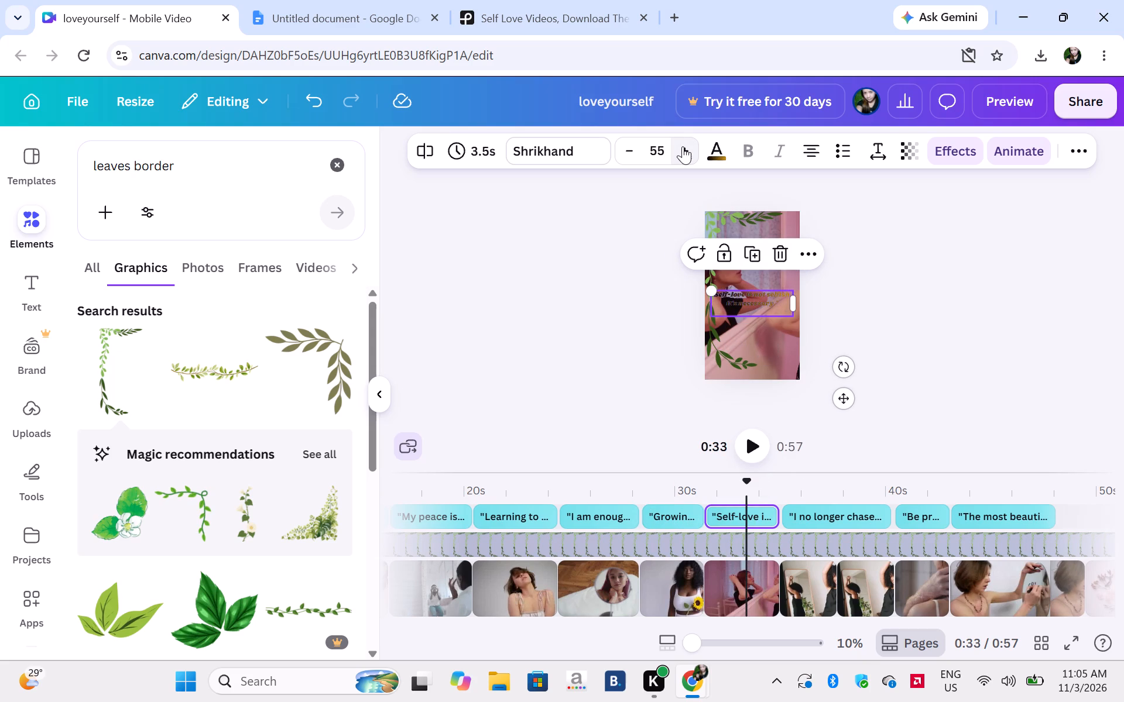
Set the font size of the "I no longer chase" quote at about 37 s to 55.
{"action": "left_click", "coordinate": [838, 515]}
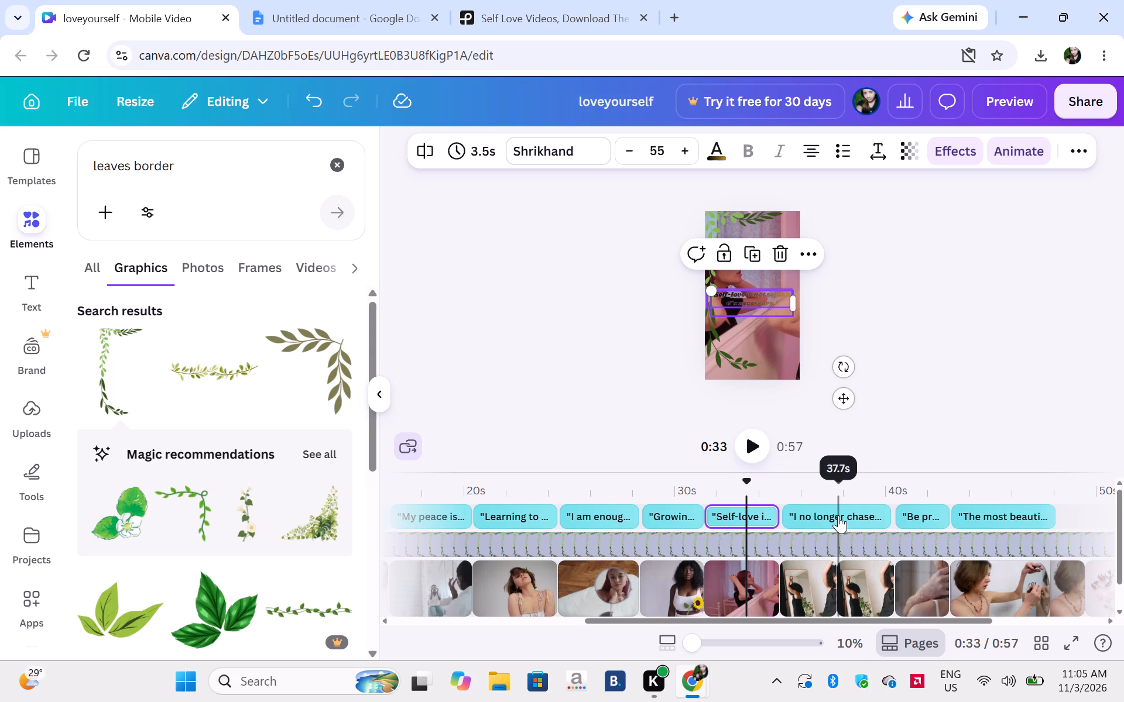
{"action": "triple_click", "coordinate": [691, 148]}
{"action": "triple_click", "coordinate": [691, 148]}
{"action": "triple_click", "coordinate": [691, 148]}
{"action": "triple_click", "coordinate": [691, 148]}
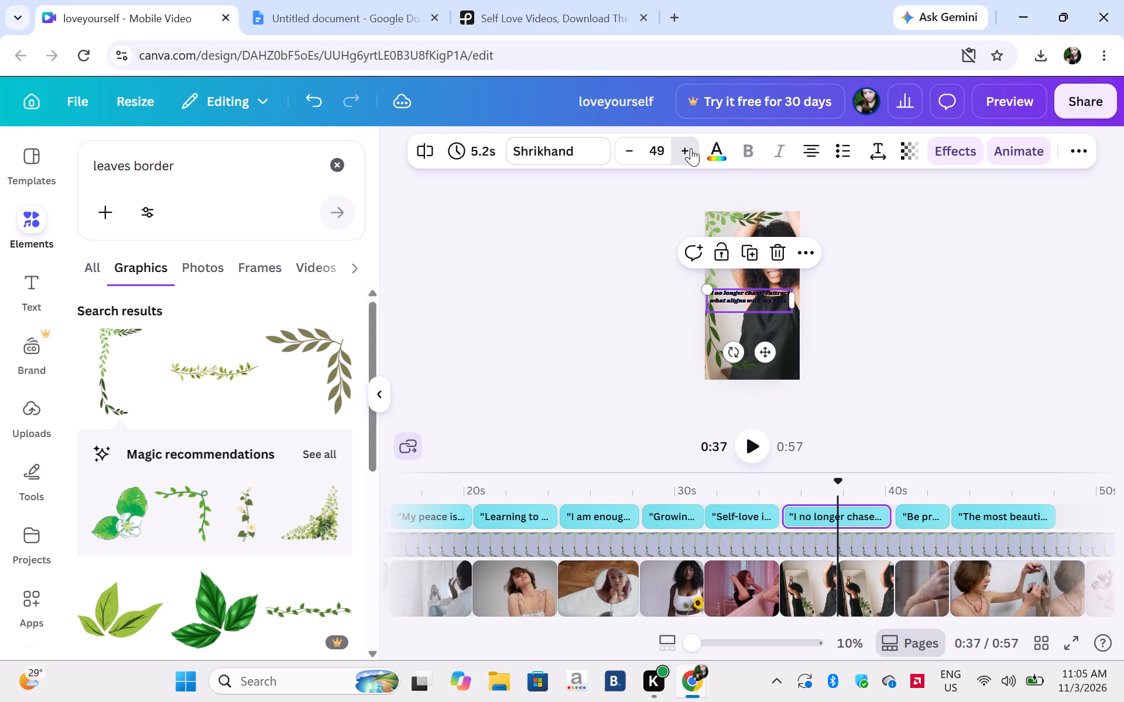
{"action": "left_click", "coordinate": [691, 148]}
{"action": "left_click", "coordinate": [691, 148]}
{"action": "left_click", "coordinate": [691, 148]}
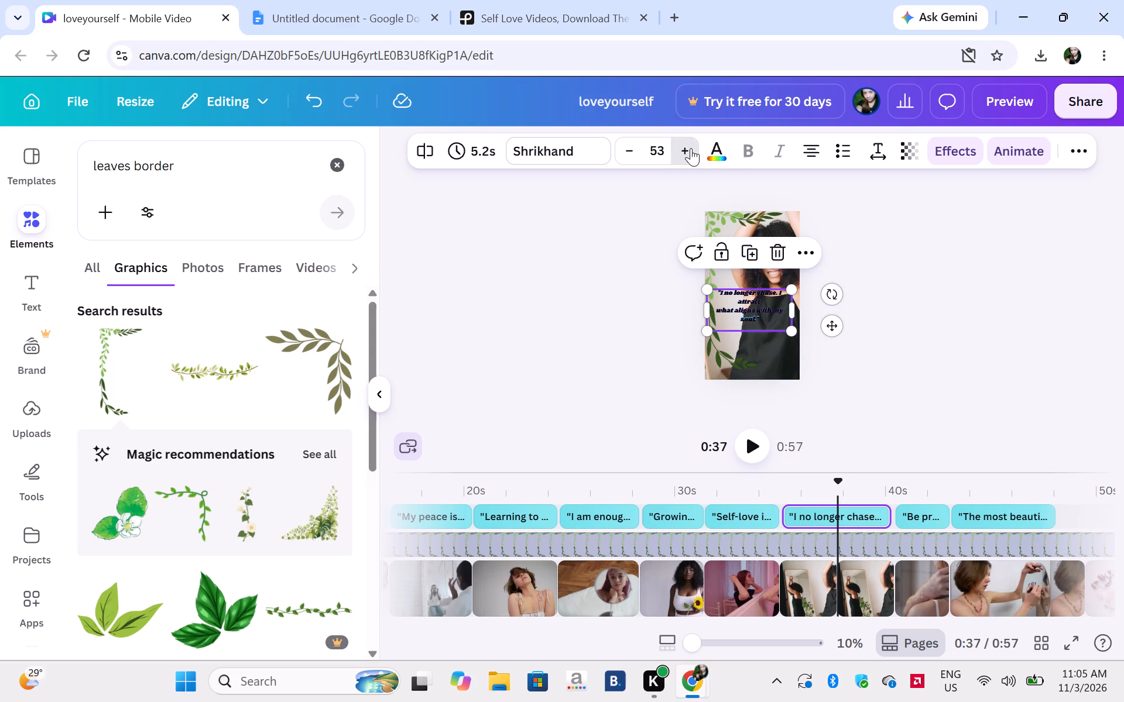
{"action": "left_click", "coordinate": [691, 148]}
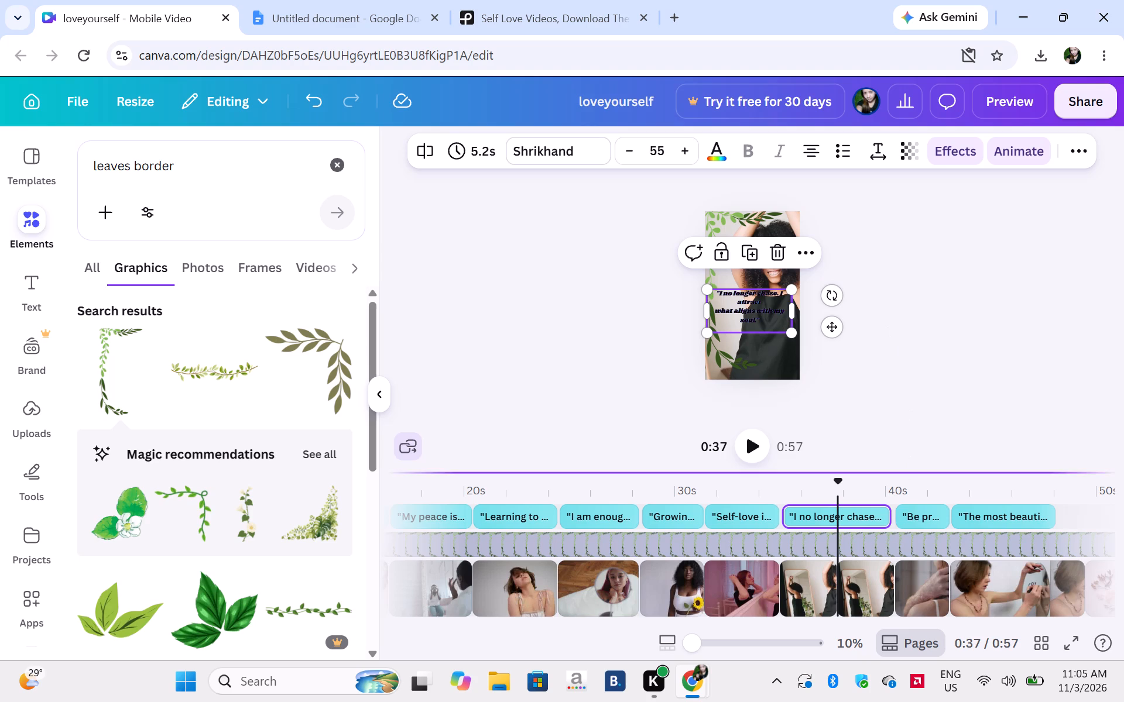
Set the font size of the "Be pr..." quote at about 41 s on the timeline to 55.
{"action": "left_click", "coordinate": [919, 514]}
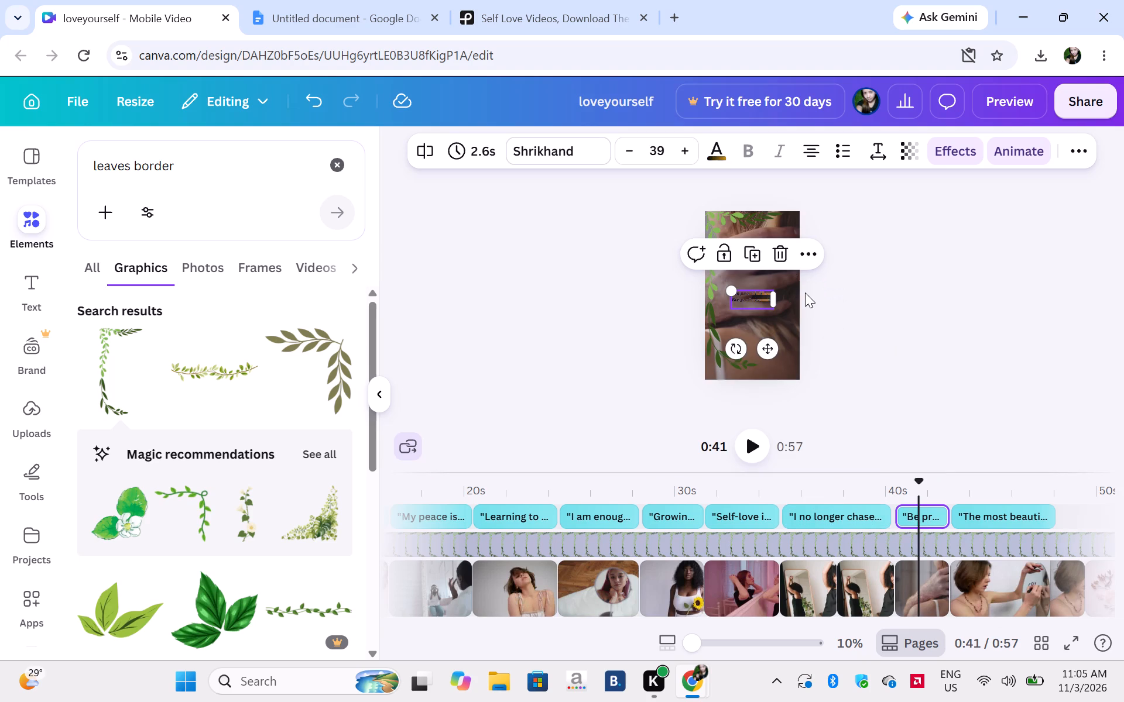
{"action": "triple_click", "coordinate": [683, 157]}
{"action": "triple_click", "coordinate": [683, 157]}
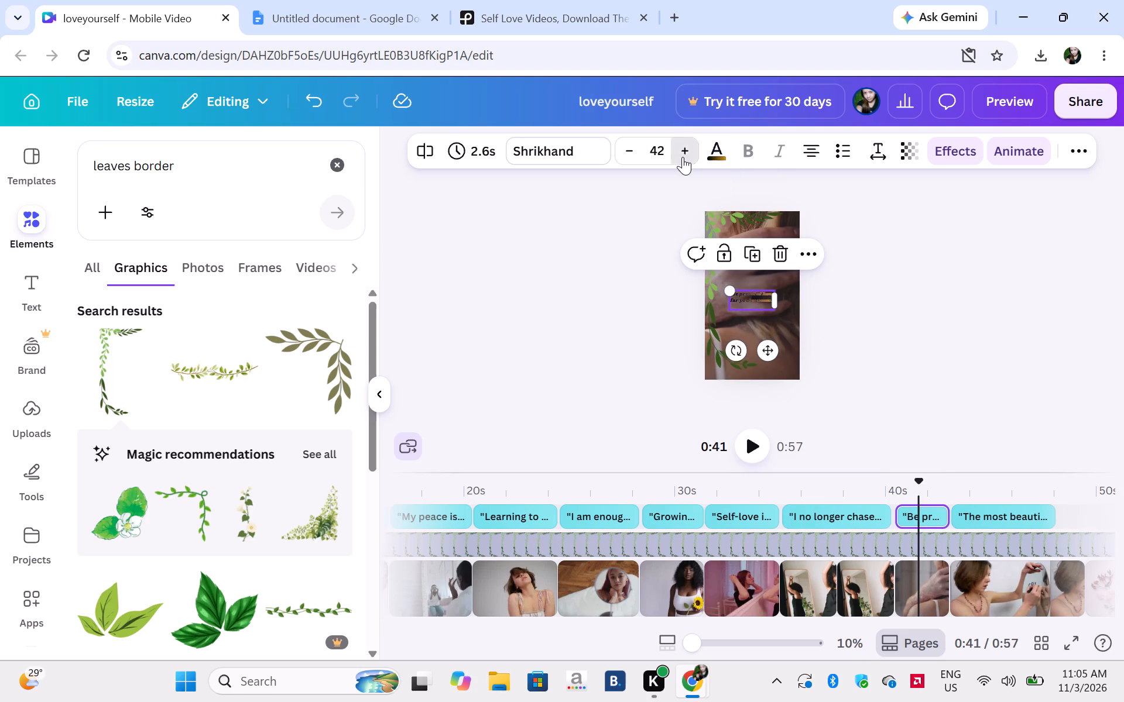
{"action": "triple_click", "coordinate": [683, 157]}
{"action": "triple_click", "coordinate": [683, 157]}
{"action": "triple_click", "coordinate": [683, 157]}
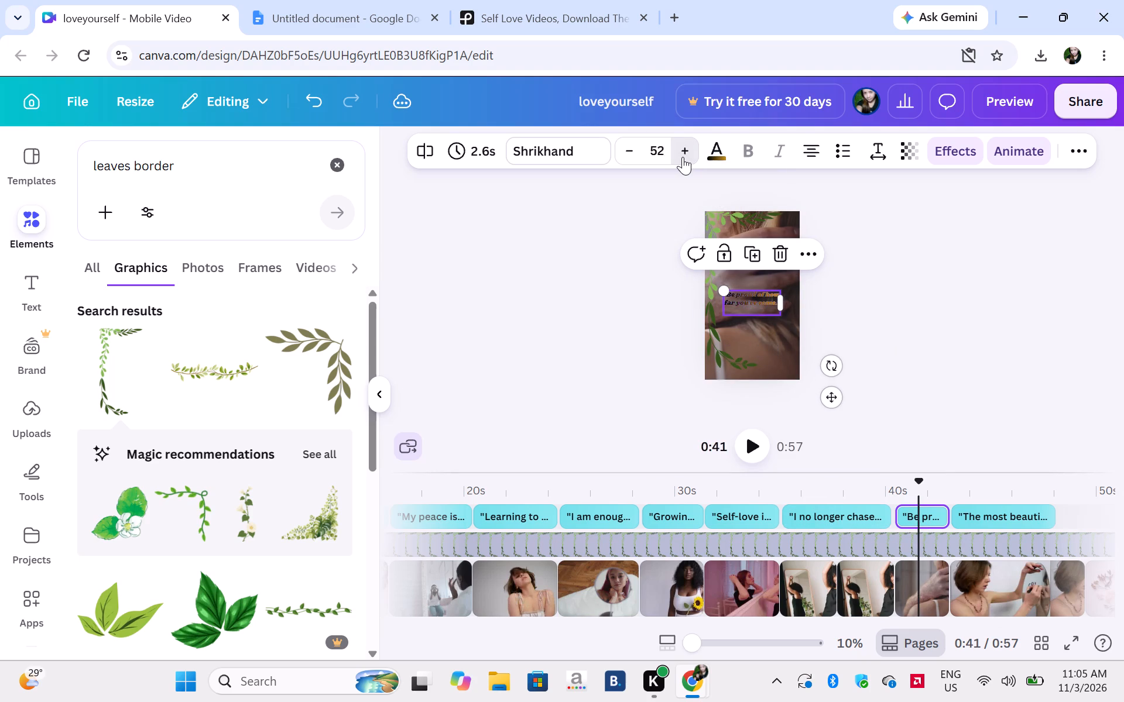
{"action": "left_click", "coordinate": [683, 157]}
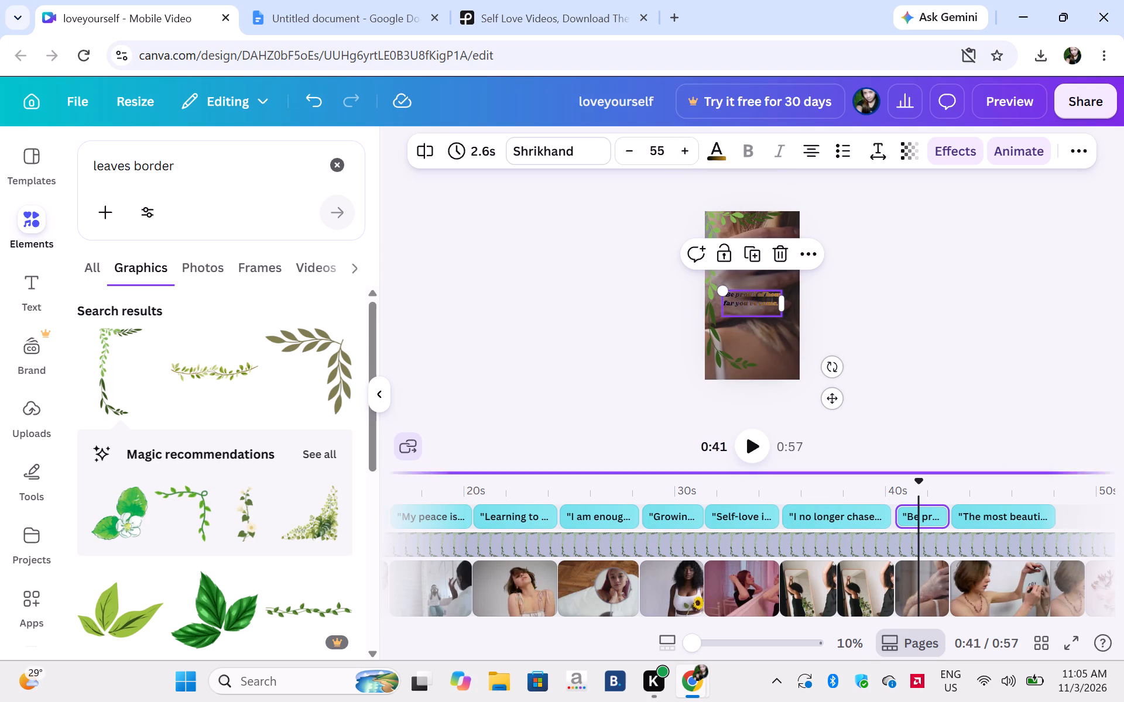
Set the font size of "The most beautiful relationship" quote at about 44 s to 55.
{"action": "left_click", "coordinate": [986, 511]}
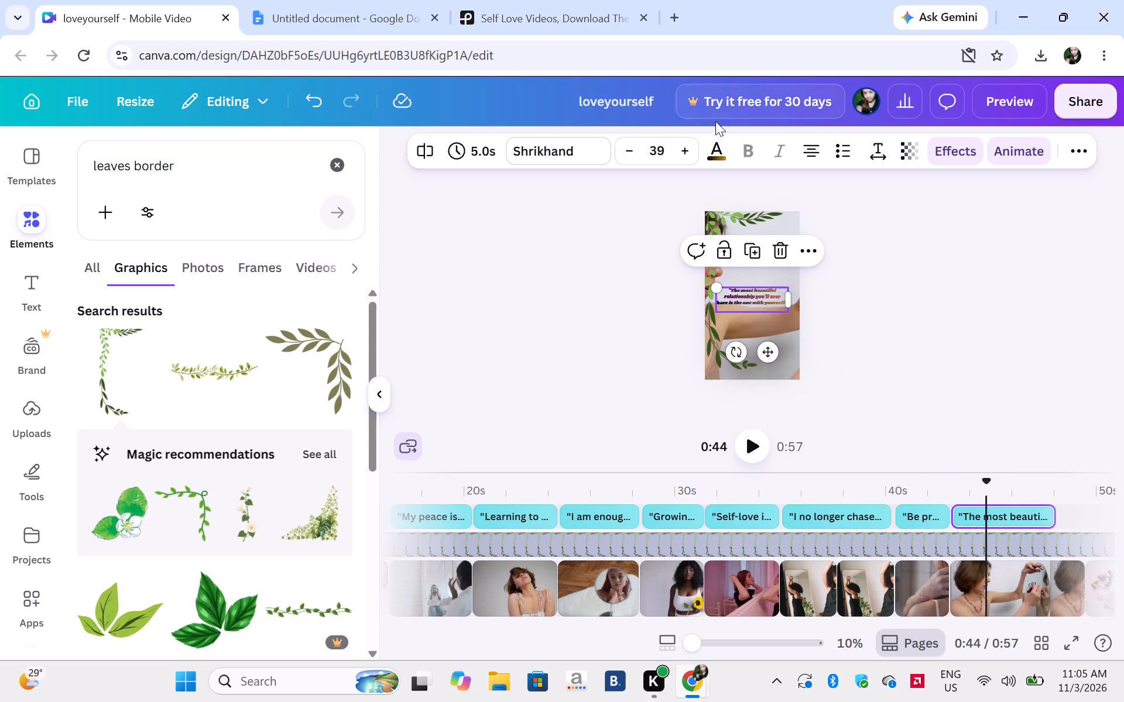
{"action": "triple_click", "coordinate": [684, 154]}
{"action": "triple_click", "coordinate": [684, 154]}
{"action": "triple_click", "coordinate": [684, 154]}
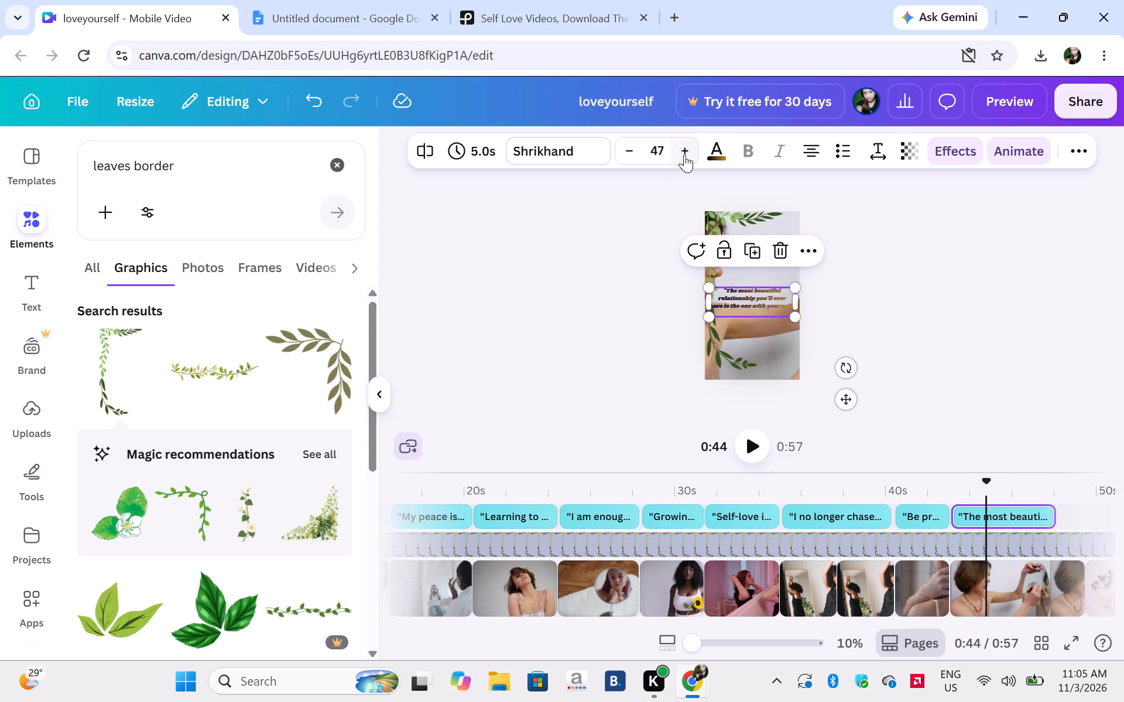
{"action": "triple_click", "coordinate": [684, 154]}
{"action": "triple_click", "coordinate": [684, 154]}
{"action": "left_click", "coordinate": [684, 154]}
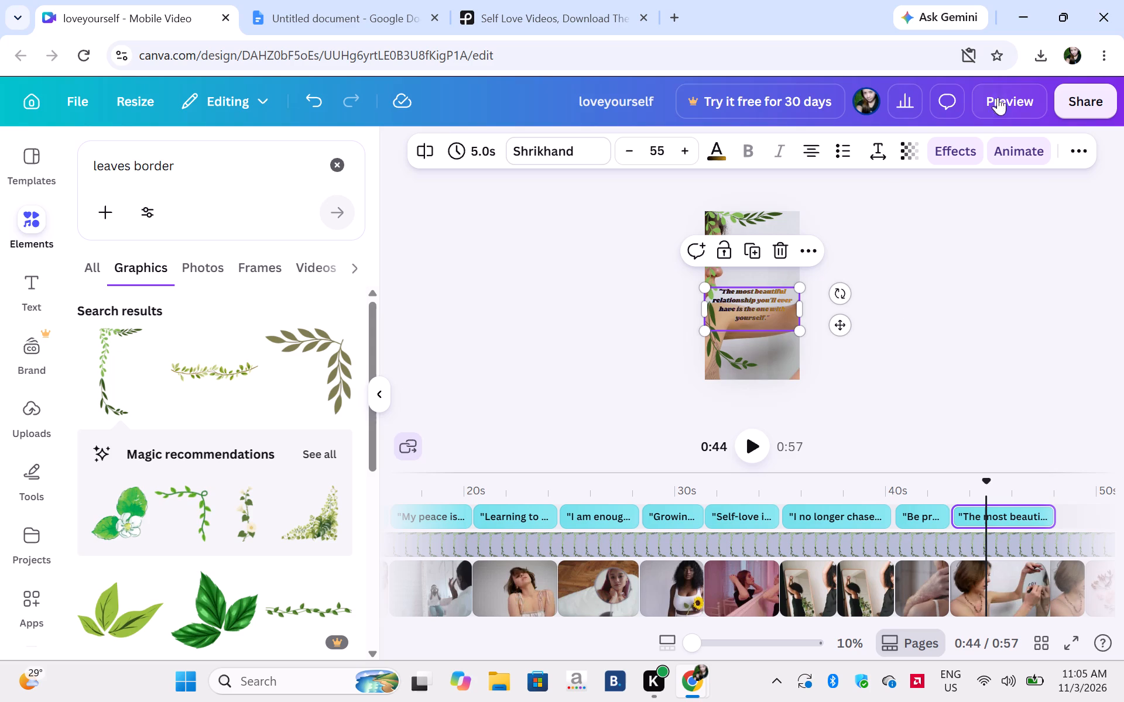
Preview the whole video from the start to check the vine border and enlarged quotes.
{"action": "left_click", "coordinate": [996, 115]}
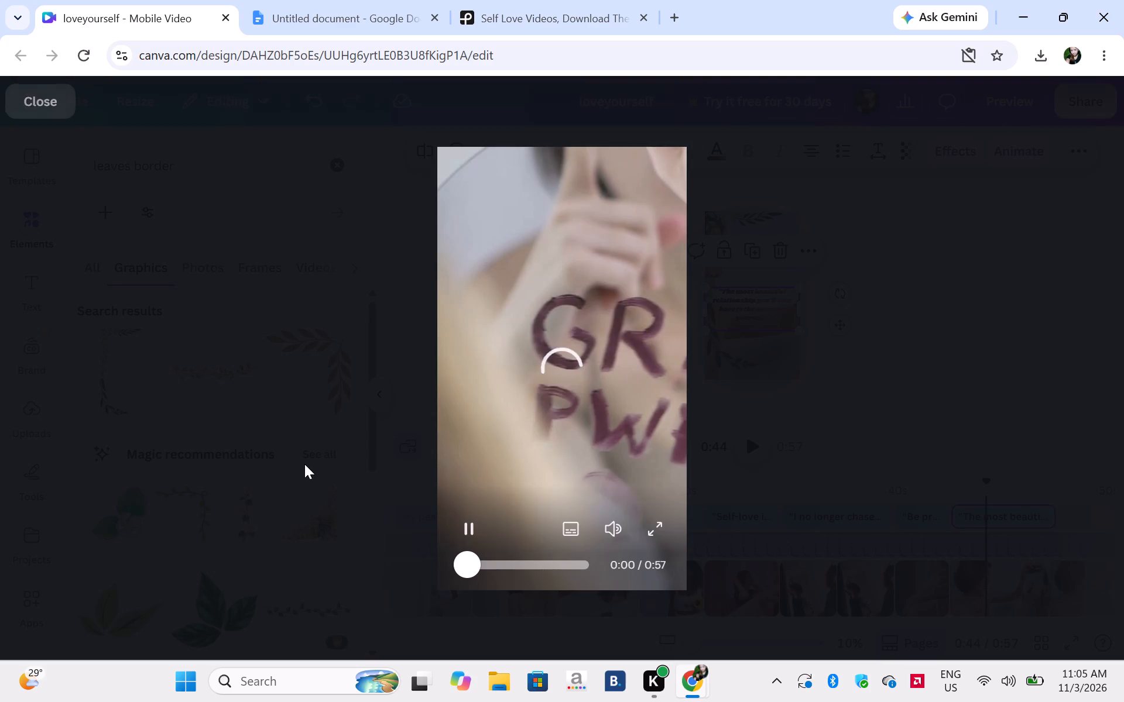
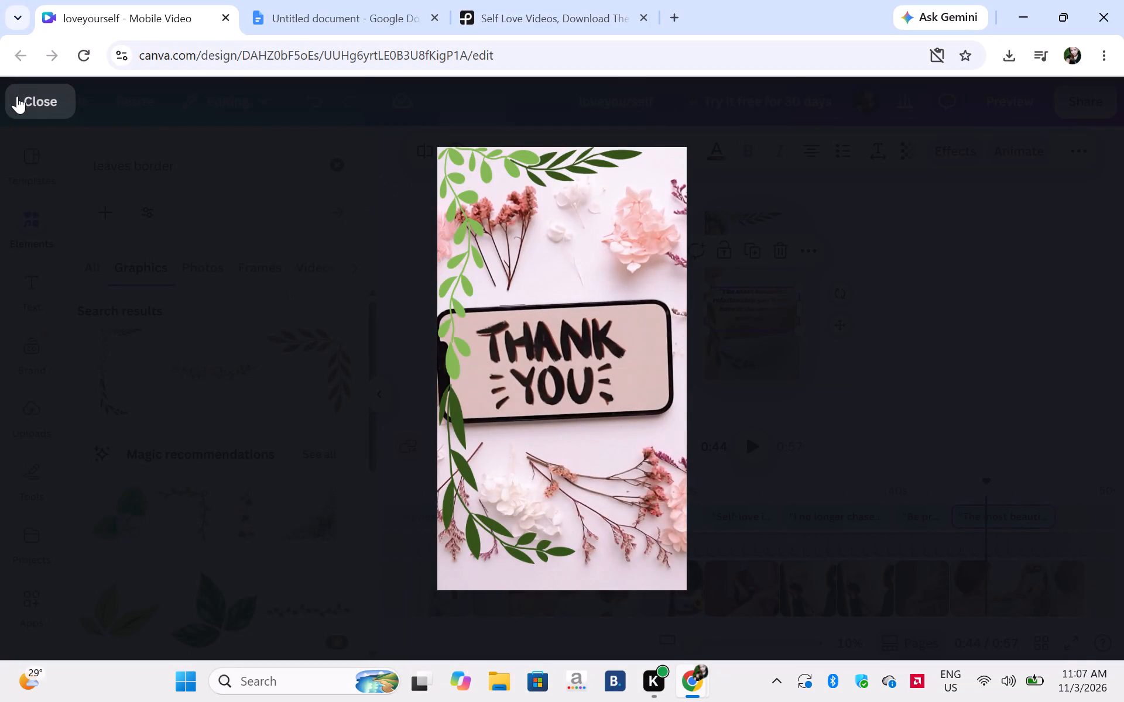
Close the full video preview and return to the design editor.
{"action": "left_click", "coordinate": [23, 103]}
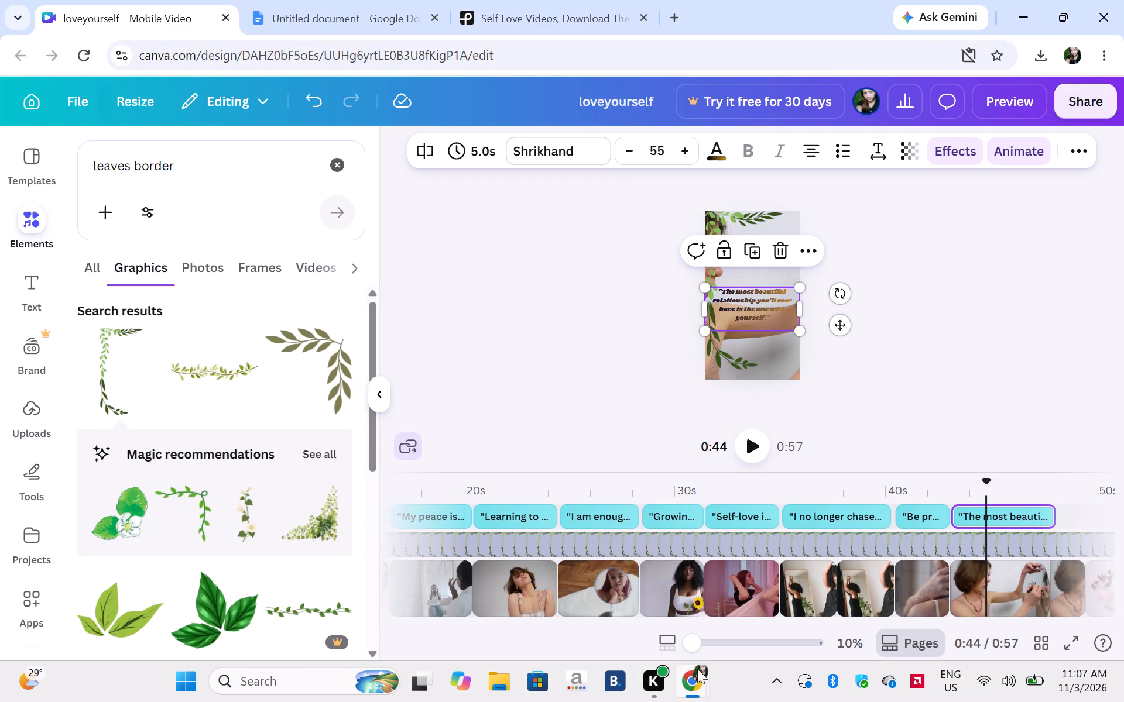